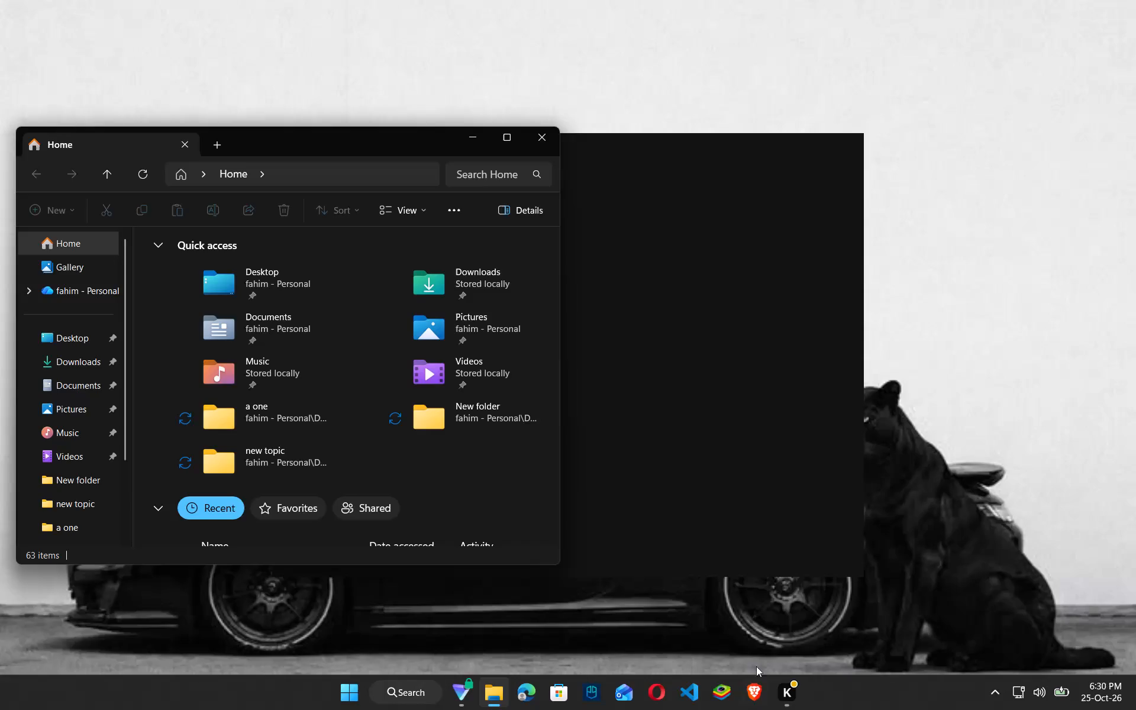
Switch to the Brave browser, maximize it, and open the YouTube Studio channel dashboard in a new tab.
{"action": "left_click", "coordinate": [759, 685]}
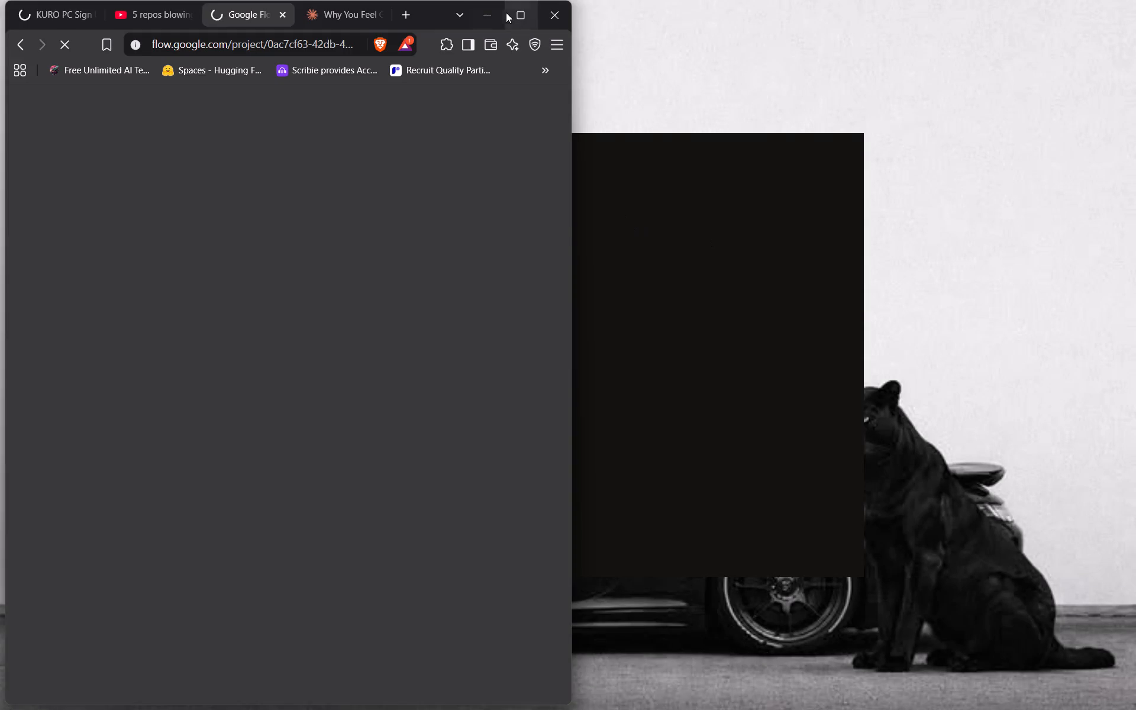
{"action": "left_click", "coordinate": [522, 20]}
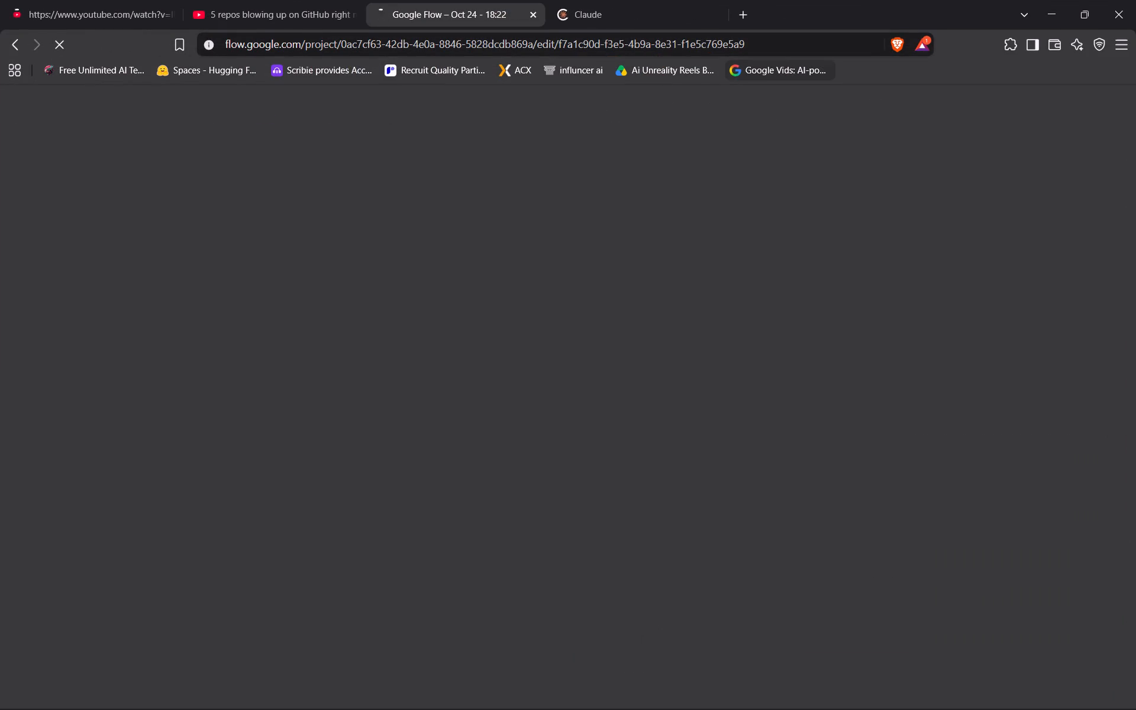
{"action": "left_click", "coordinate": [745, 11]}
{"action": "left_click", "coordinate": [688, 123]}
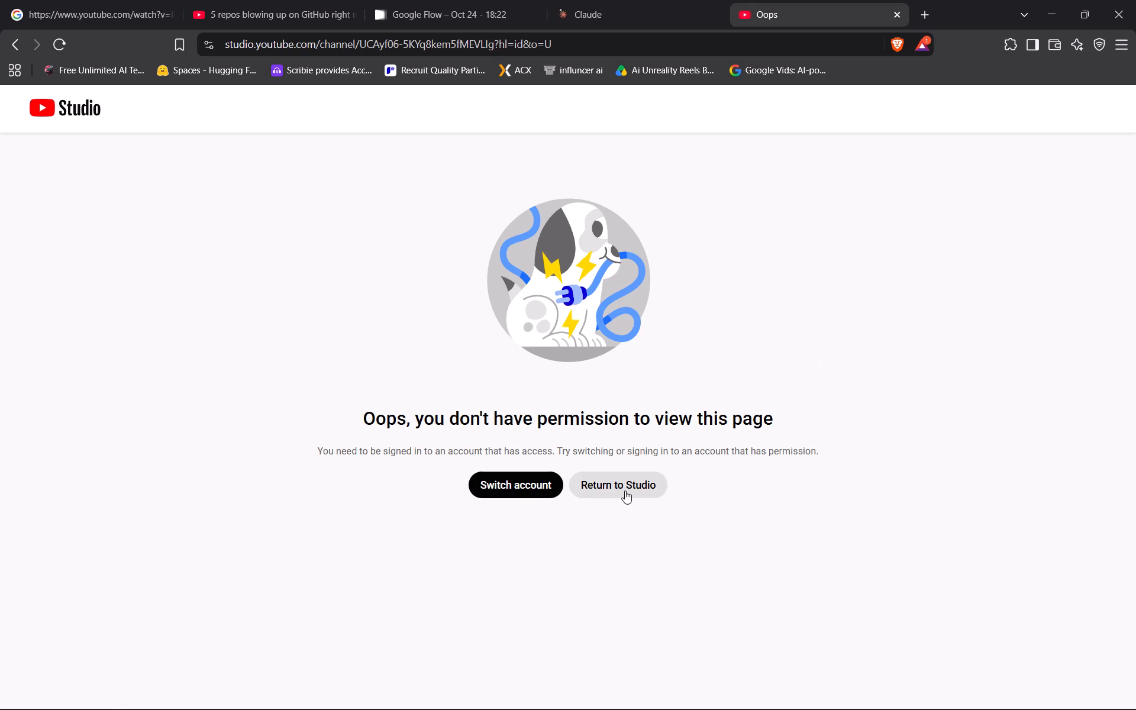
{"action": "left_click", "coordinate": [625, 490]}
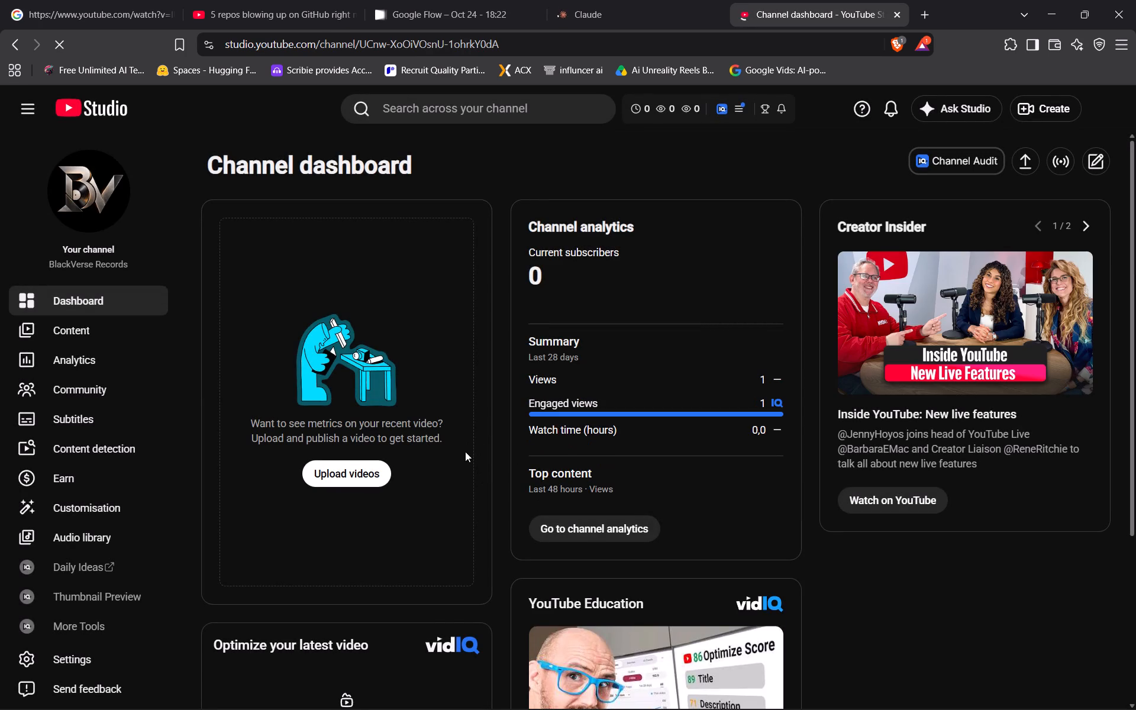
Switch the YouTube Studio account to the sticky vision channel.
{"action": "left_click", "coordinate": [1101, 111]}
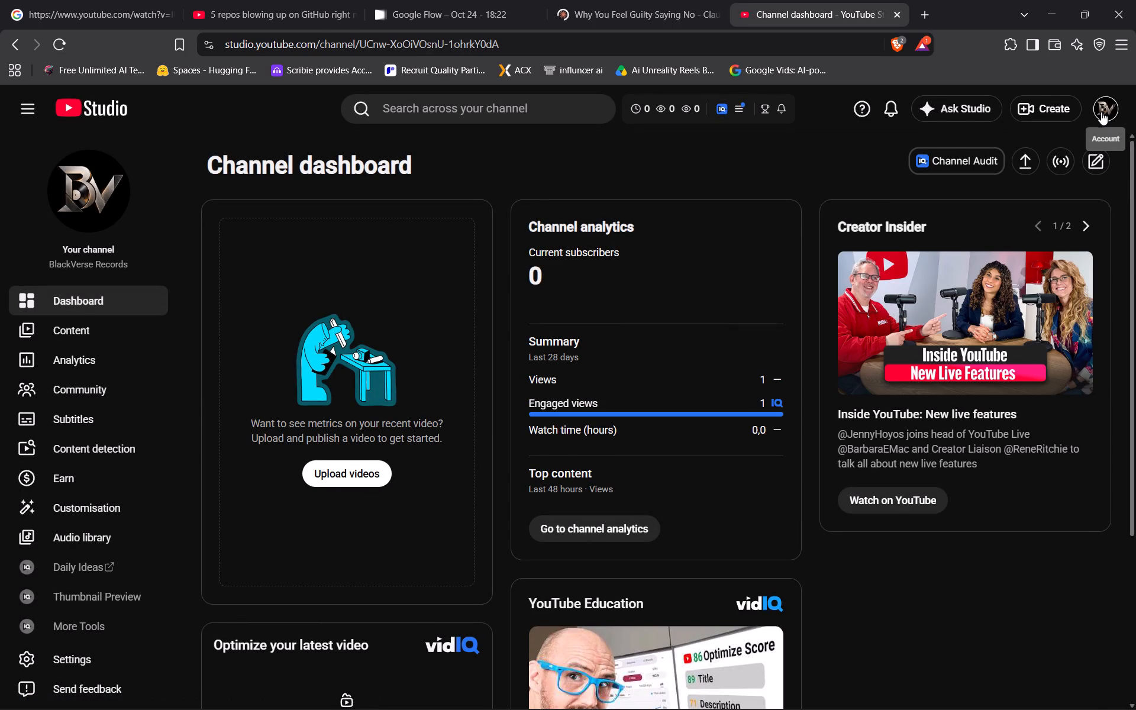
{"action": "left_click", "coordinate": [1040, 262]}
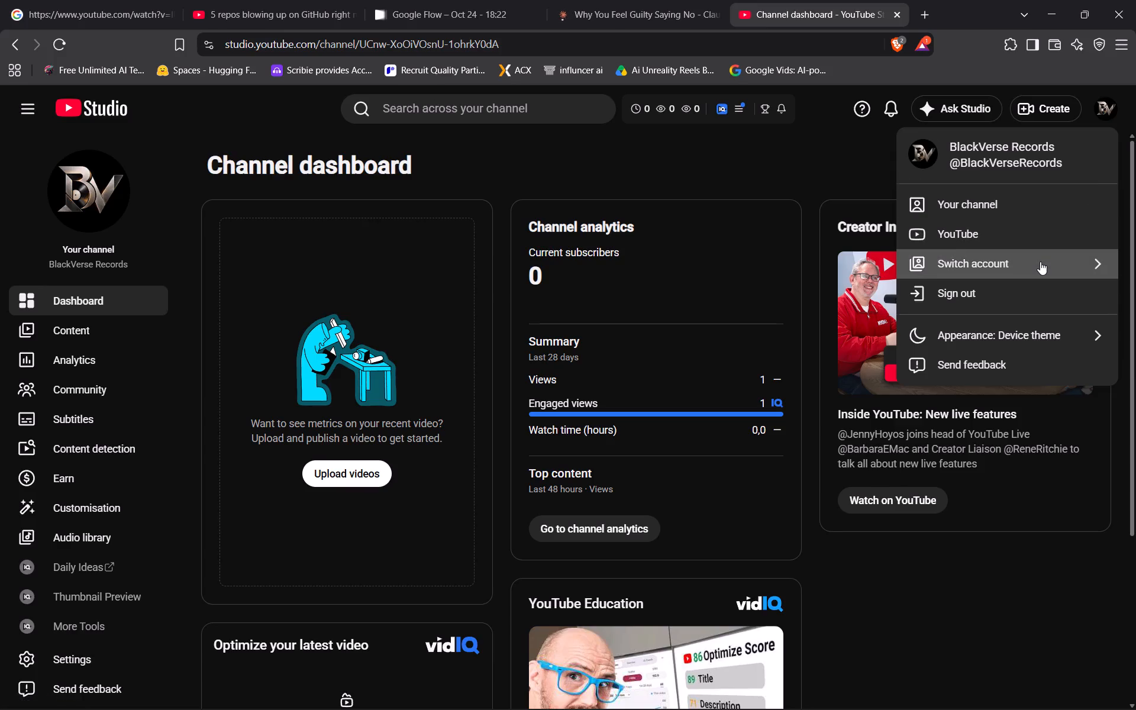
{"action": "left_click", "coordinate": [1012, 352]}
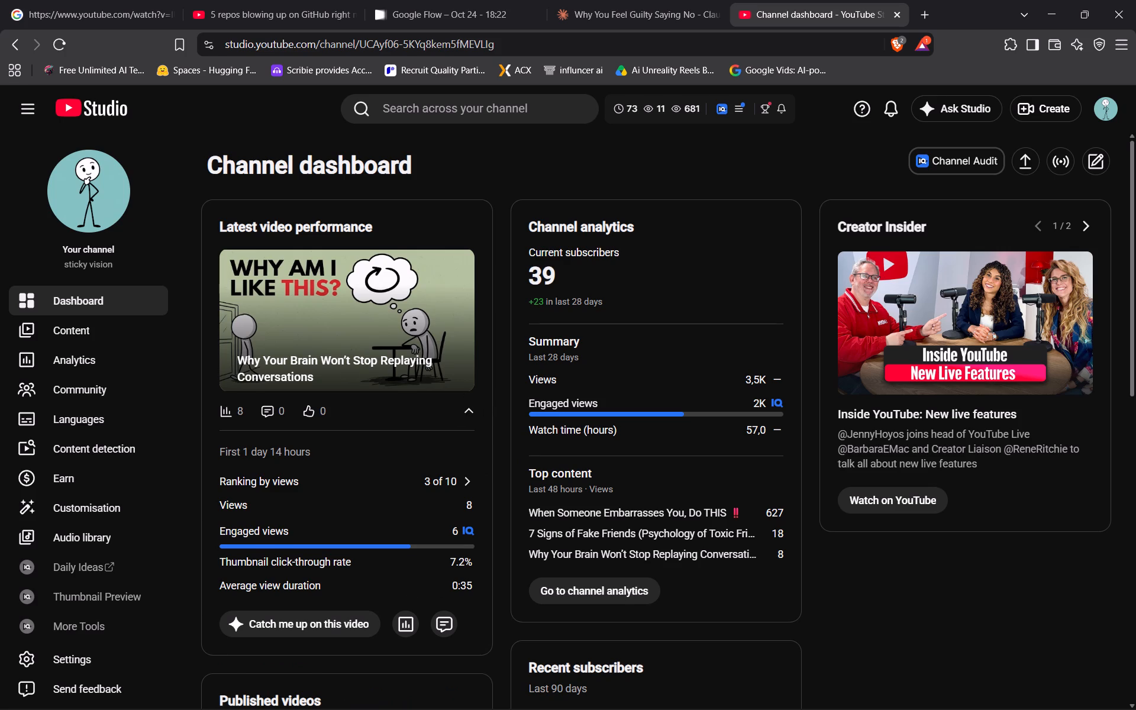
Examine the first recent subscriber's channel, including its details and its Short, and return to the Studio dashboard.
{"action": "scroll", "coordinate": [418, 364], "scroll_direction": "down", "scroll_amount": 5}
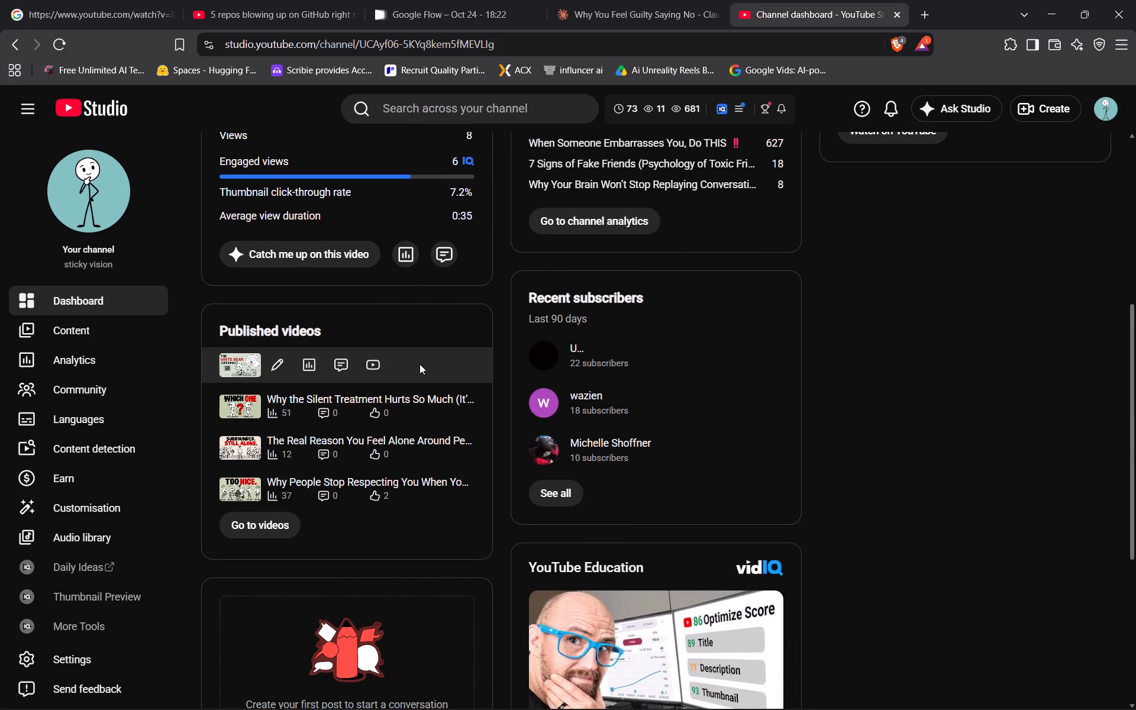
{"action": "left_click", "coordinate": [577, 362]}
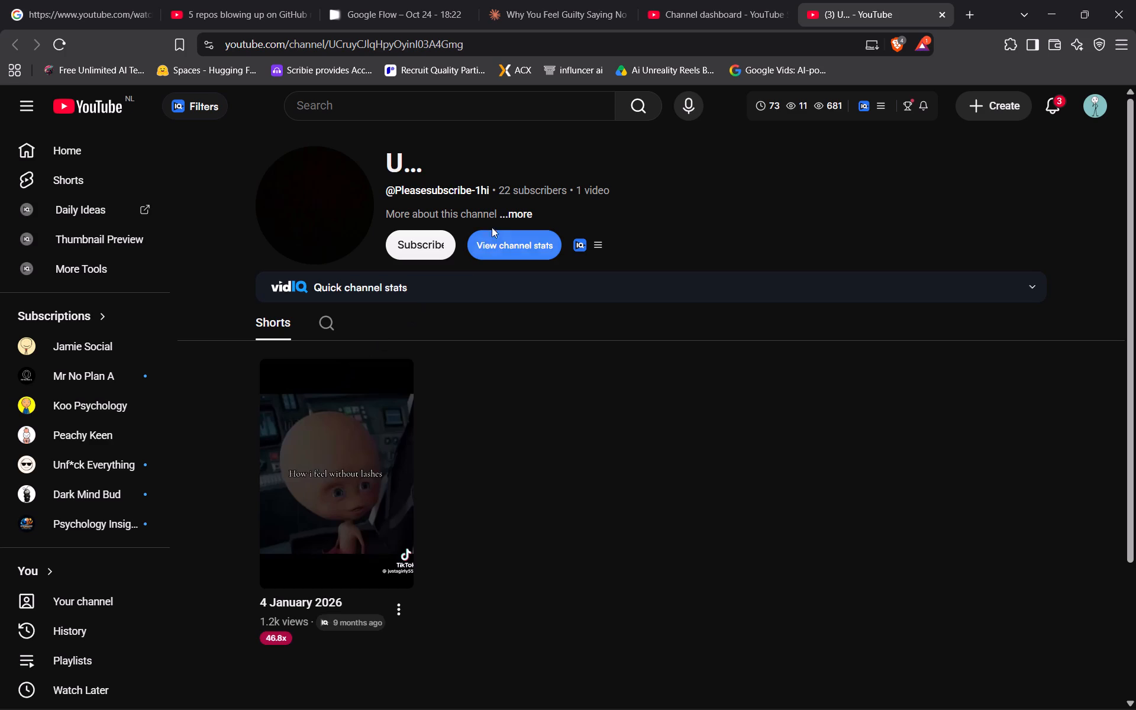
{"action": "left_click", "coordinate": [515, 210]}
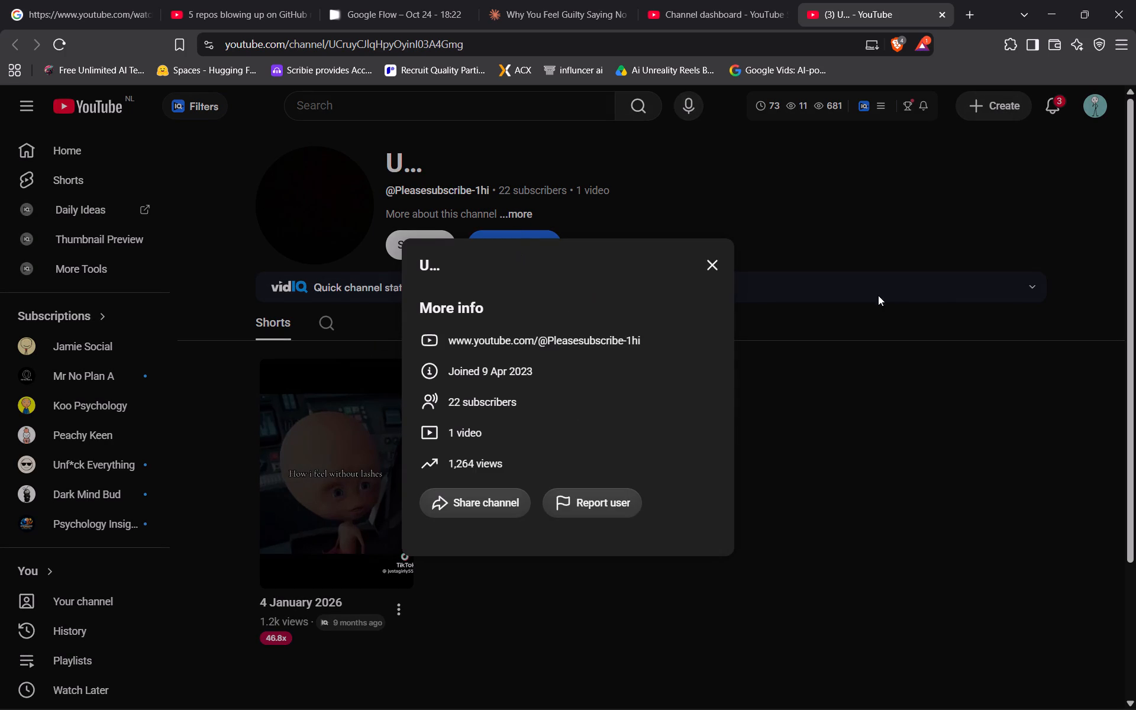
{"action": "left_click", "coordinate": [708, 260]}
{"action": "left_click", "coordinate": [347, 499]}
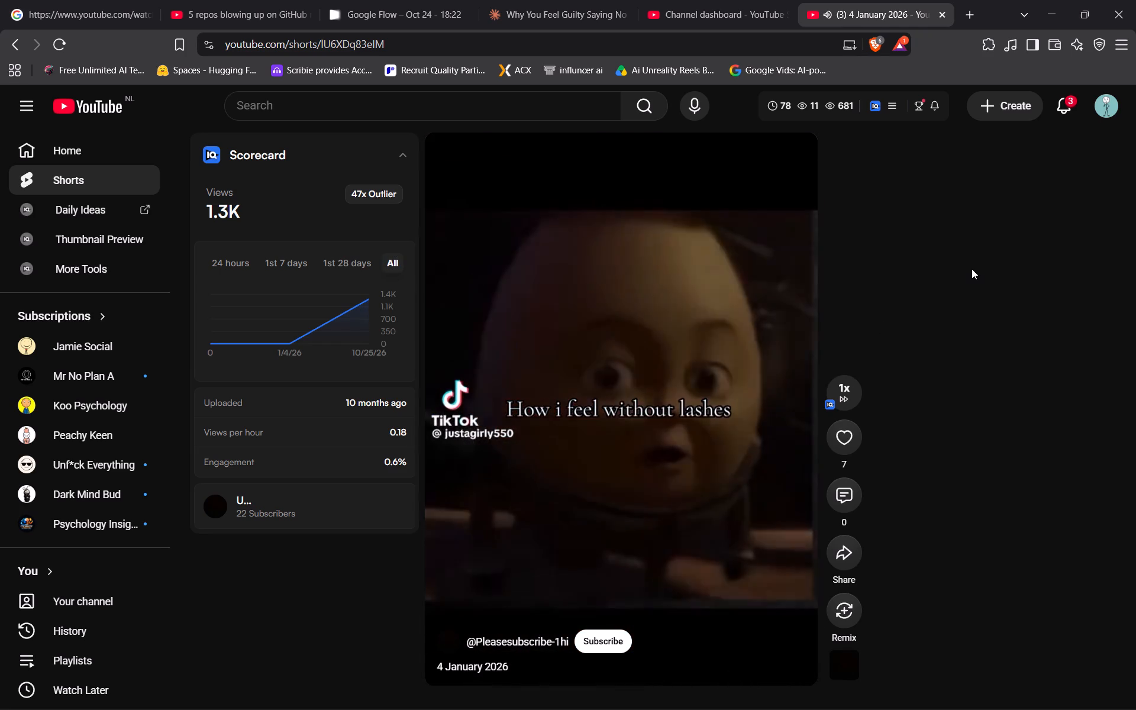
{"action": "left_click", "coordinate": [948, 287]}
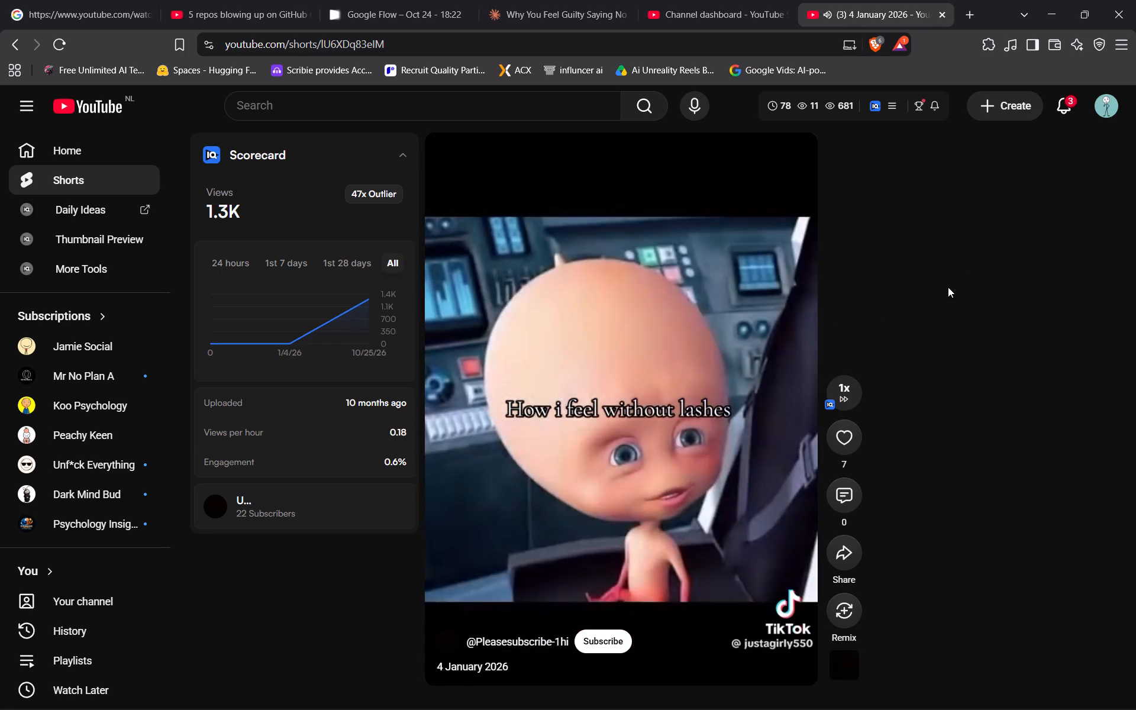
{"action": "left_click", "coordinate": [948, 287]}
{"action": "left_click", "coordinate": [740, 7]}
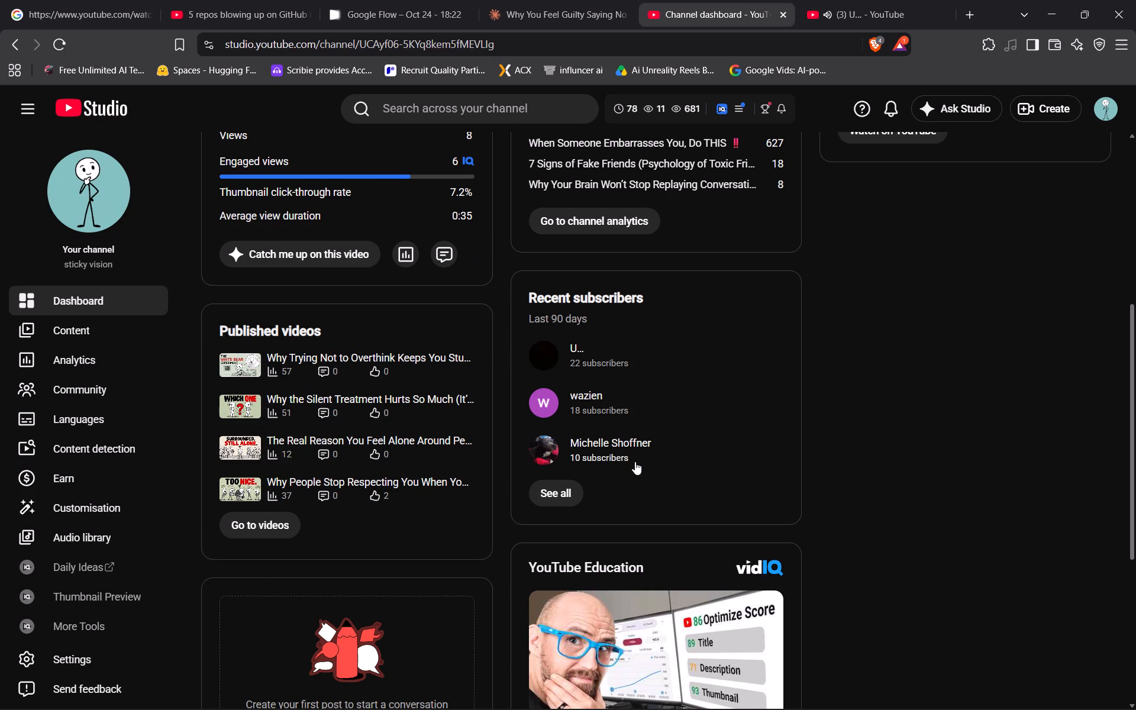
Review the channel's vidIQ achievements and close the list.
{"action": "scroll", "coordinate": [443, 499], "scroll_direction": "up", "scroll_amount": 11}
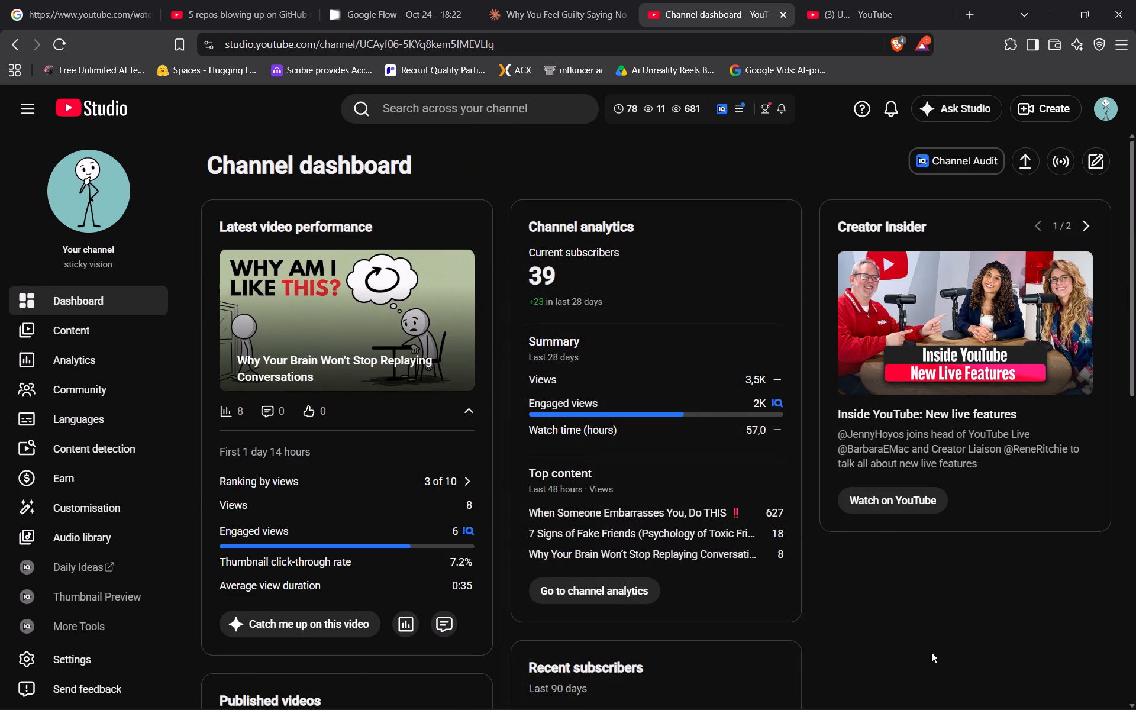
{"action": "left_click", "coordinate": [764, 106]}
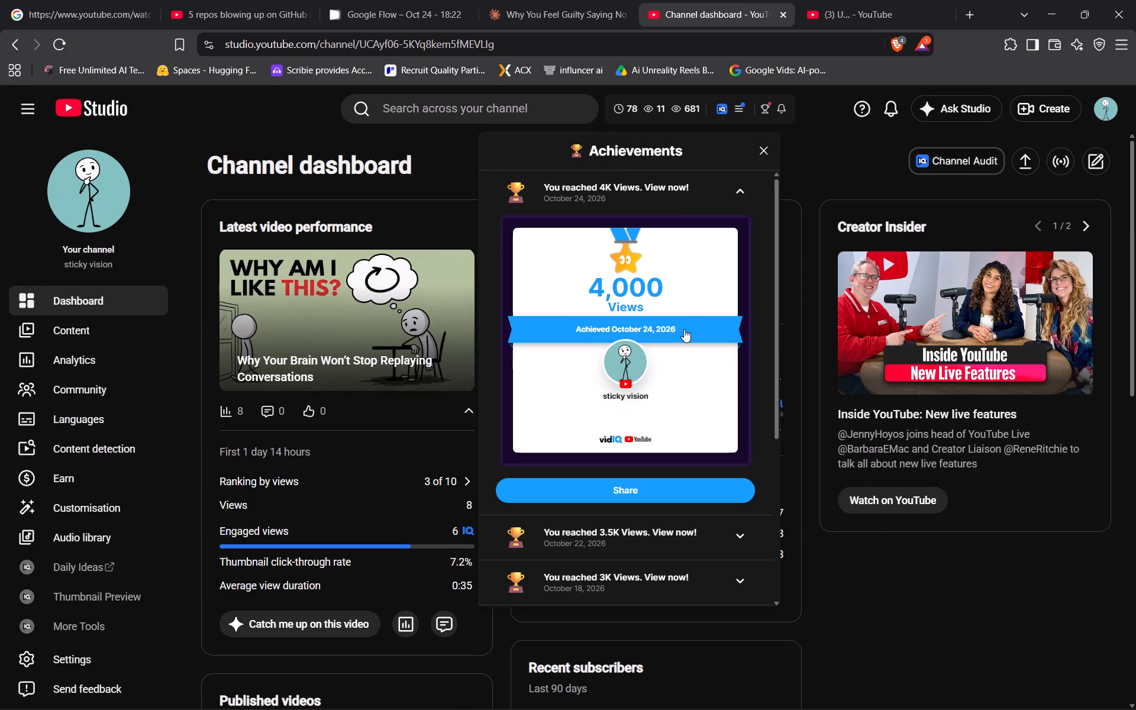
{"action": "scroll", "coordinate": [637, 408], "scroll_direction": "down", "scroll_amount": 2}
{"action": "scroll", "coordinate": [637, 408], "scroll_direction": "up", "scroll_amount": 3}
{"action": "left_click", "coordinate": [766, 151]}
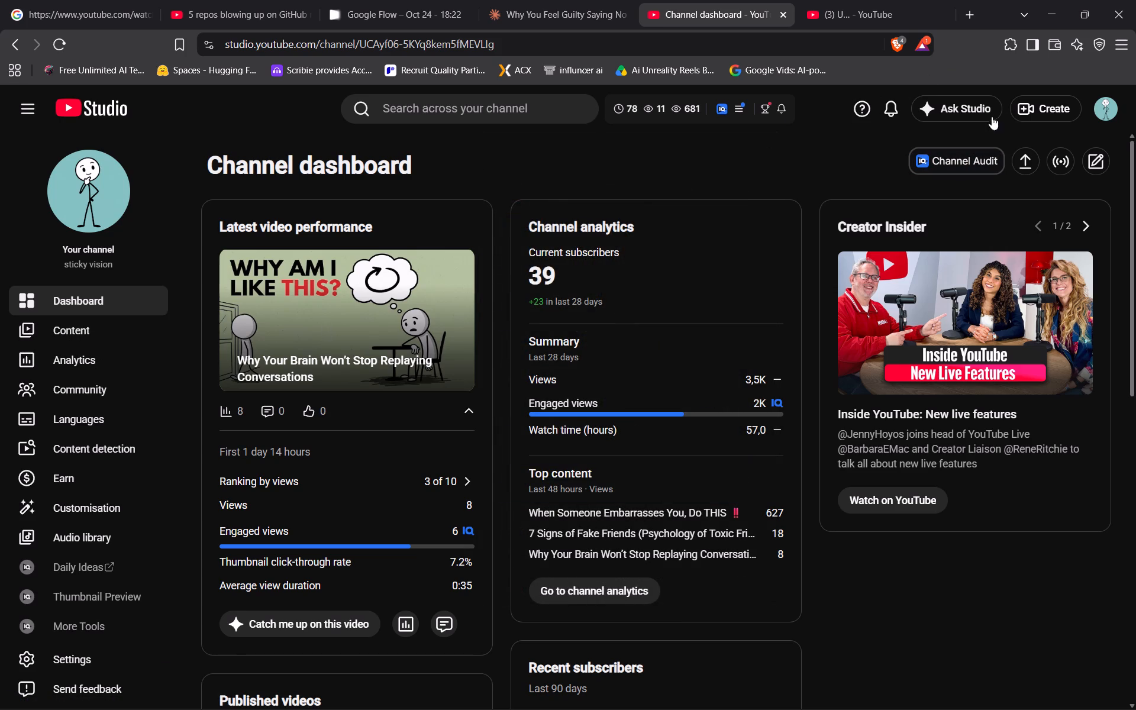
Start a new video upload with the file "why you feel guilty" from the Desktop folder "a one".
{"action": "left_click", "coordinate": [1029, 157]}
{"action": "left_click", "coordinate": [590, 468]}
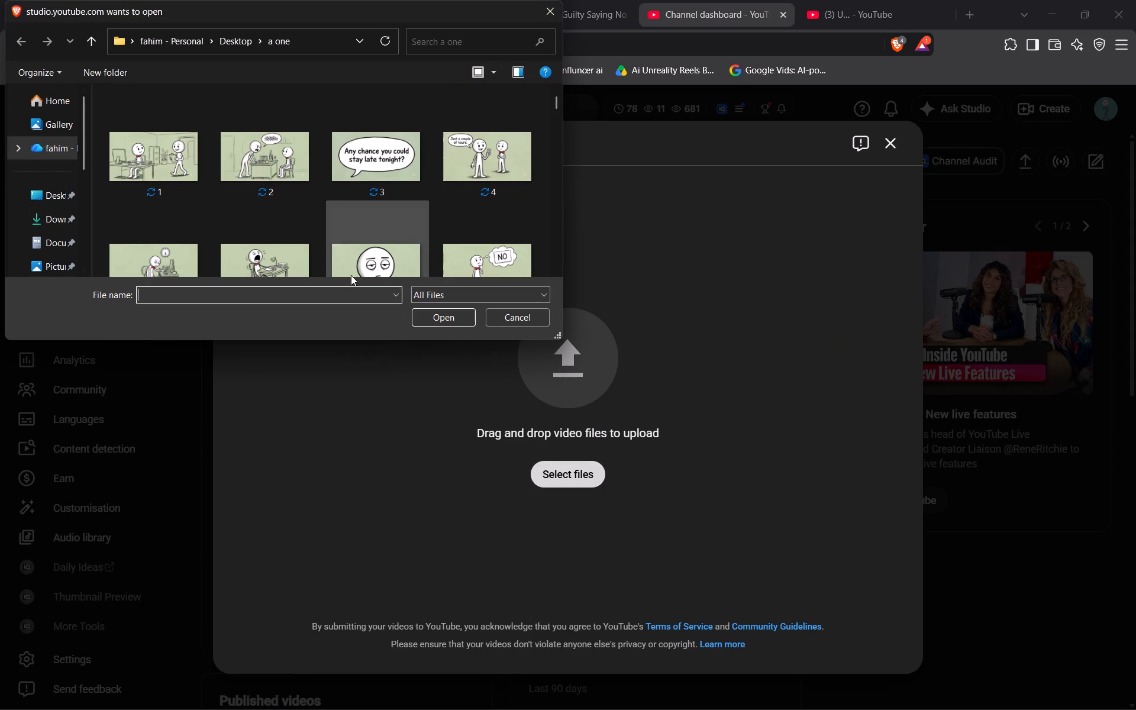
{"action": "scroll", "coordinate": [358, 272], "scroll_direction": "down", "scroll_amount": 20}
{"action": "scroll", "coordinate": [358, 272], "scroll_direction": "down", "scroll_amount": 20}
{"action": "scroll", "coordinate": [358, 272], "scroll_direction": "down", "scroll_amount": 20}
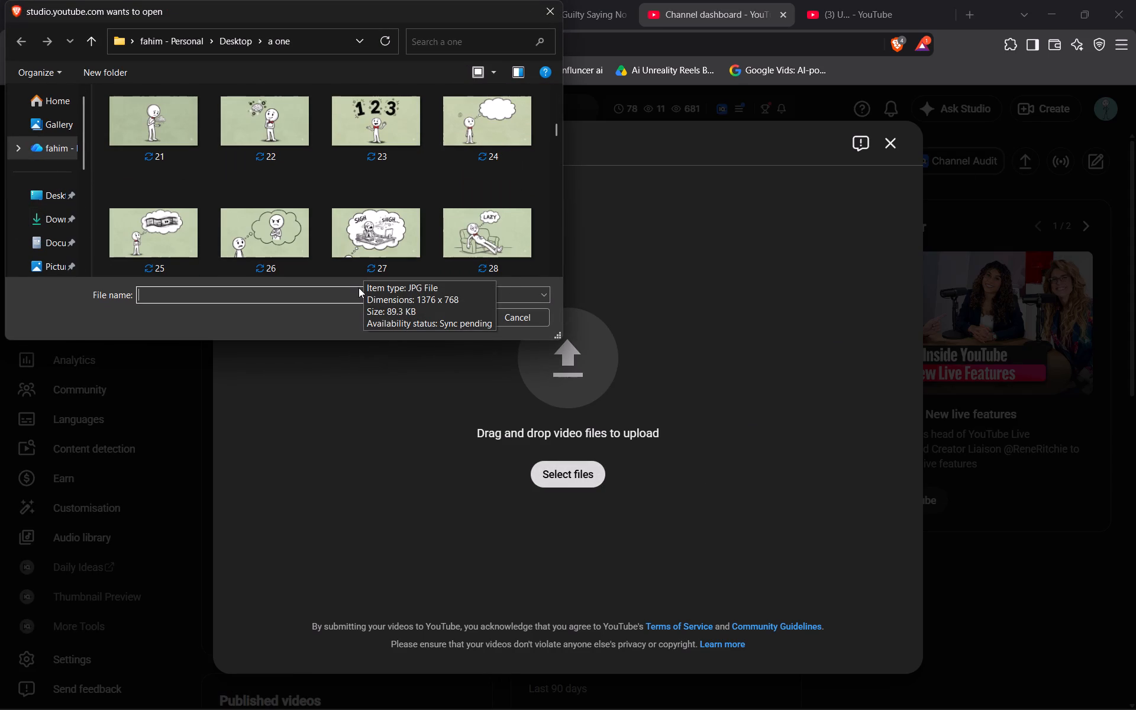
{"action": "scroll", "coordinate": [358, 286], "scroll_direction": "down", "scroll_amount": 5}
{"action": "scroll", "coordinate": [361, 245], "scroll_direction": "down", "scroll_amount": 20}
{"action": "scroll", "coordinate": [361, 245], "scroll_direction": "down", "scroll_amount": 20}
{"action": "scroll", "coordinate": [361, 245], "scroll_direction": "down", "scroll_amount": 20}
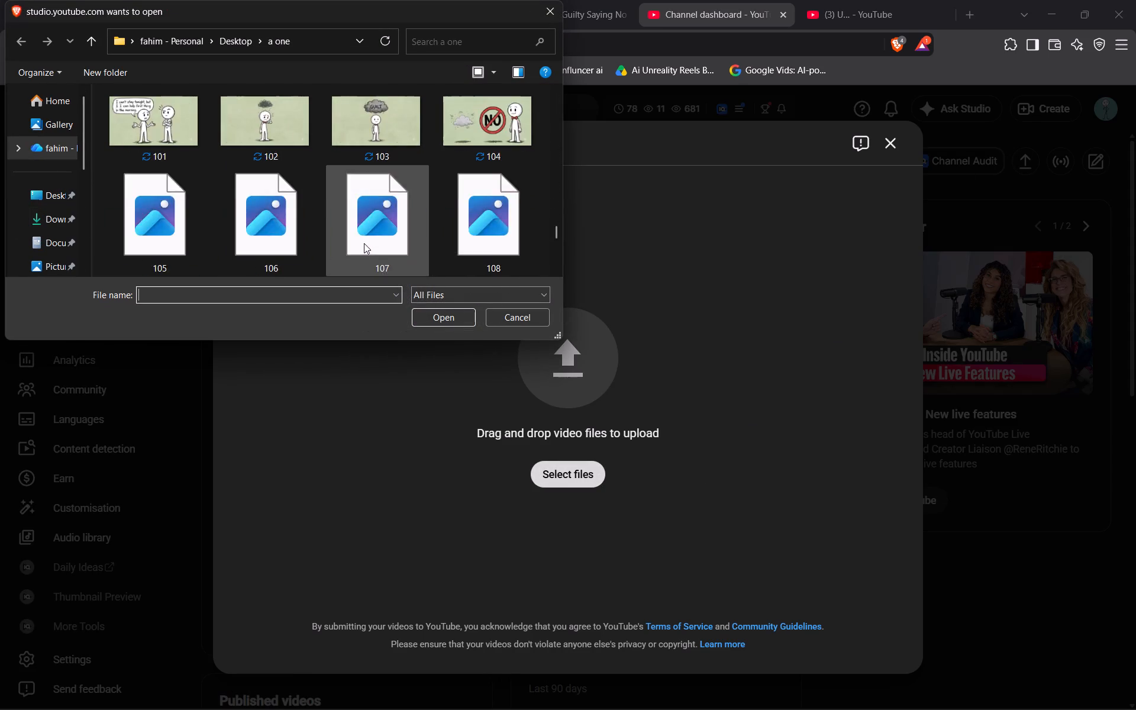
{"action": "scroll", "coordinate": [364, 243], "scroll_direction": "down", "scroll_amount": 6}
{"action": "left_click", "coordinate": [160, 234]}
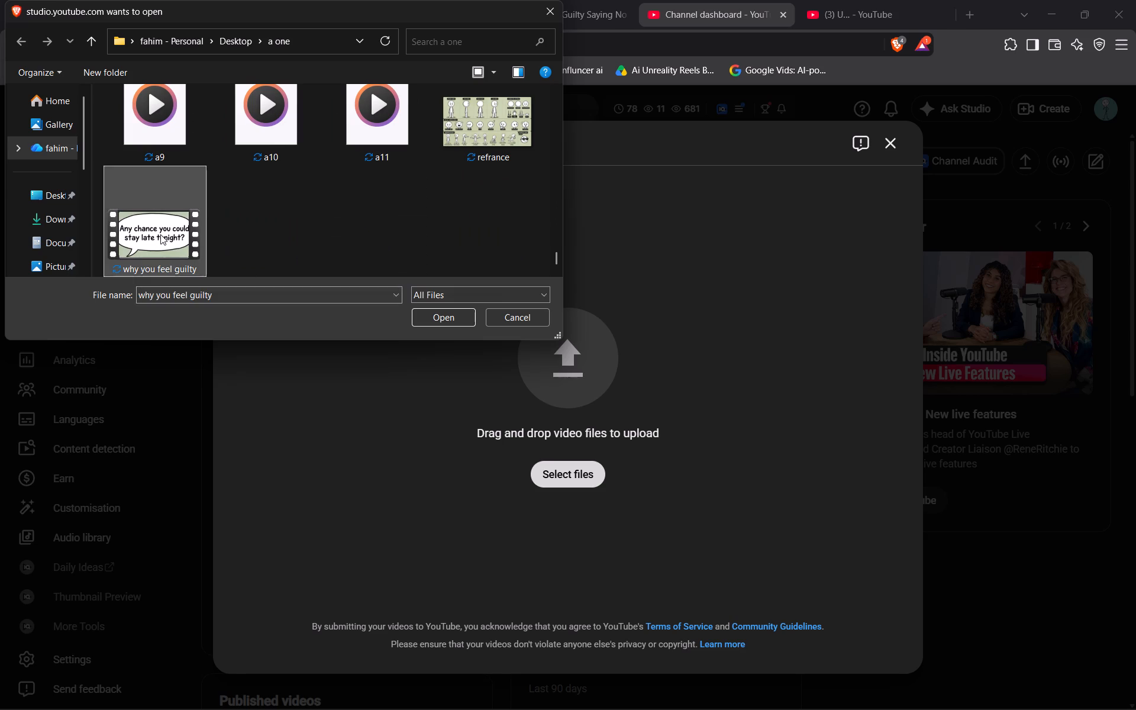
{"action": "left_click", "coordinate": [160, 234]}
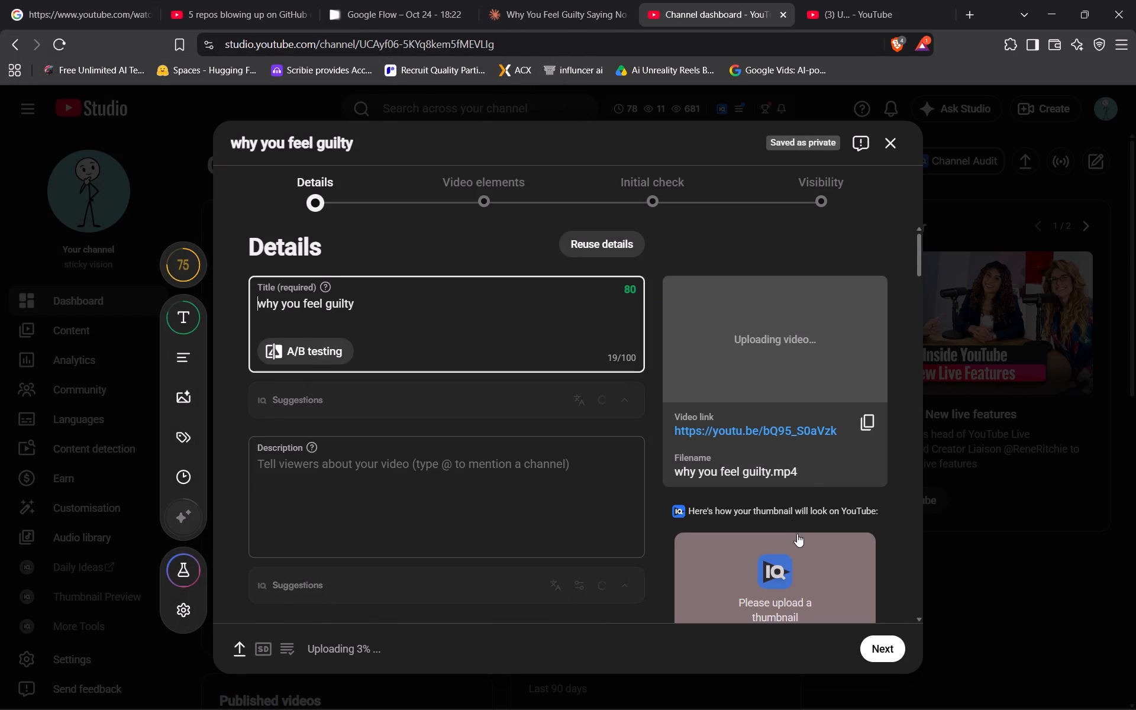
Mark the video as not Made for Kids and continue to the Video elements stage.
{"action": "scroll", "coordinate": [601, 537], "scroll_direction": "down", "scroll_amount": 4}
{"action": "scroll", "coordinate": [451, 451], "scroll_direction": "down", "scroll_amount": 5}
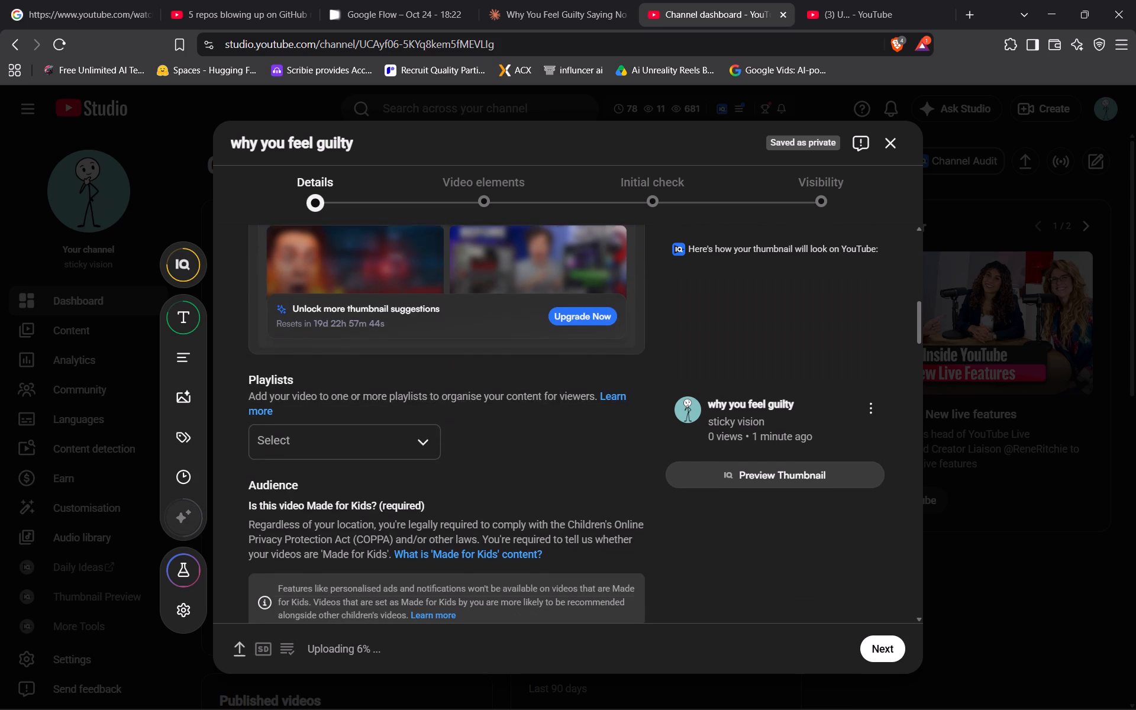
{"action": "scroll", "coordinate": [451, 451], "scroll_direction": "down", "scroll_amount": 4}
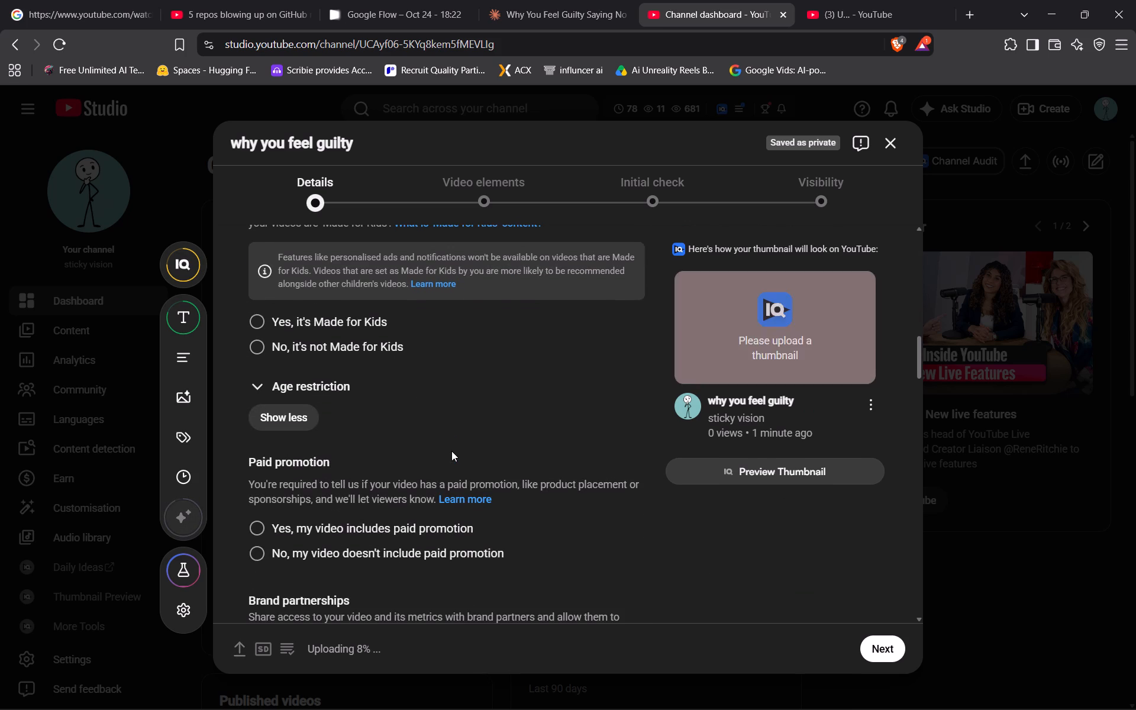
{"action": "scroll", "coordinate": [451, 451], "scroll_direction": "up", "scroll_amount": 1}
{"action": "scroll", "coordinate": [451, 451], "scroll_direction": "down", "scroll_amount": 1}
{"action": "scroll", "coordinate": [451, 451], "scroll_direction": "up", "scroll_amount": 2}
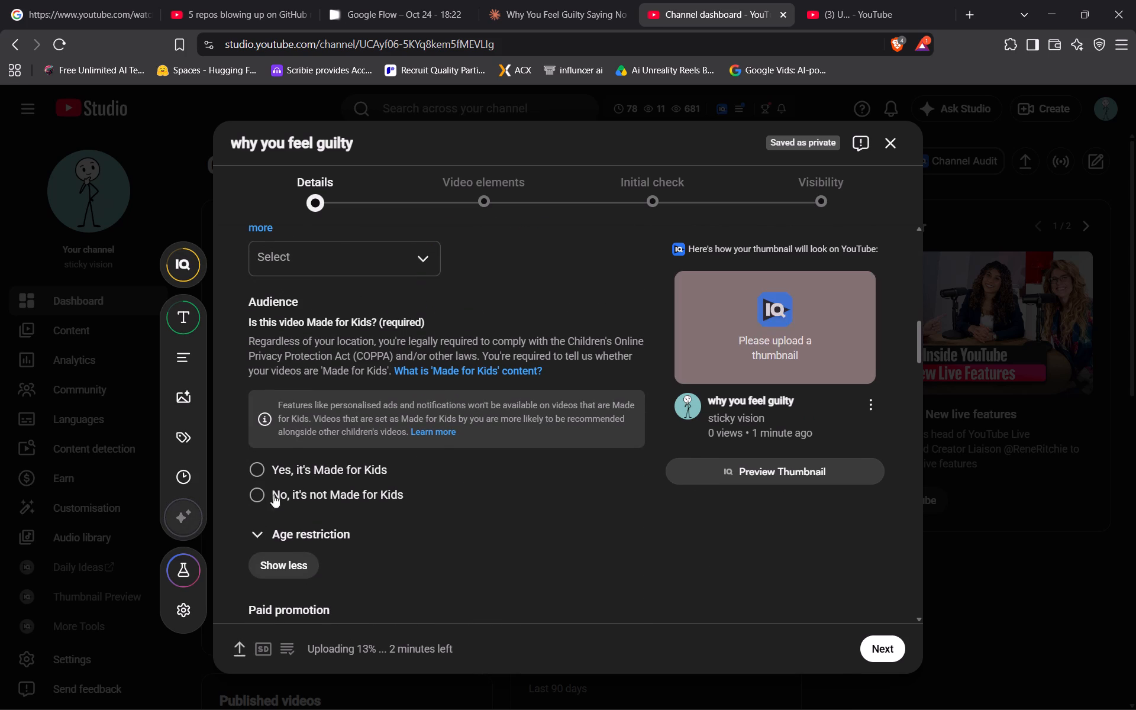
{"action": "left_click", "coordinate": [257, 495]}
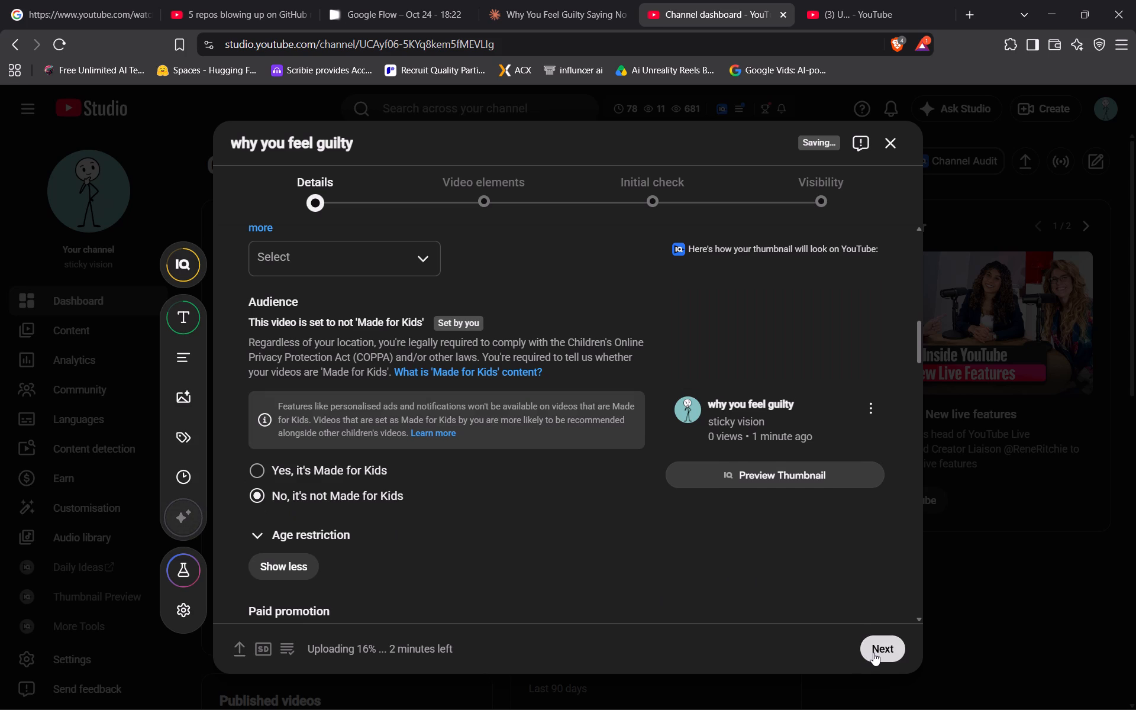
{"action": "left_click", "coordinate": [874, 651]}
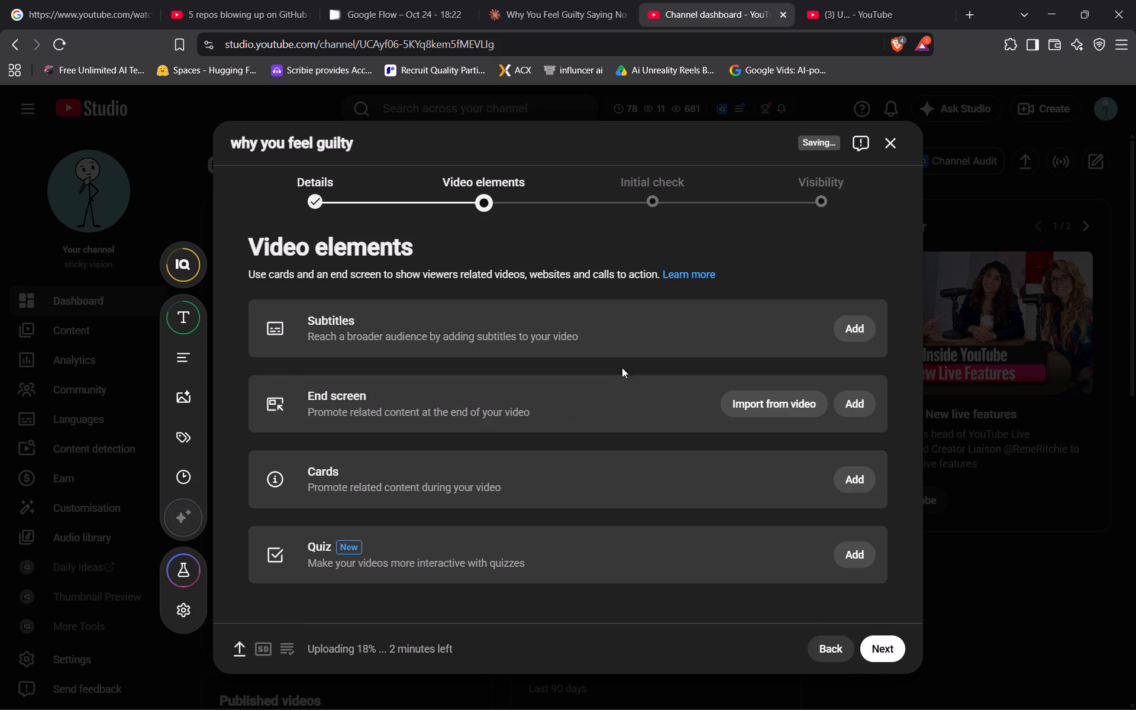
{"action": "left_click", "coordinate": [890, 650]}
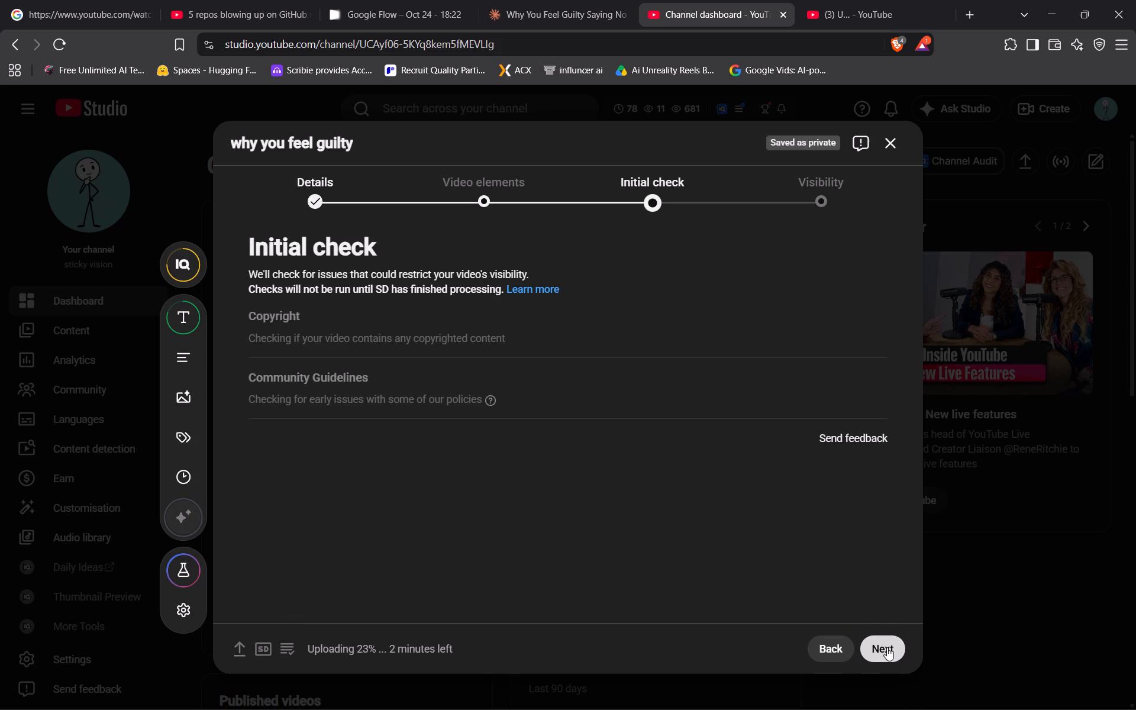
{"action": "left_click", "coordinate": [887, 647]}
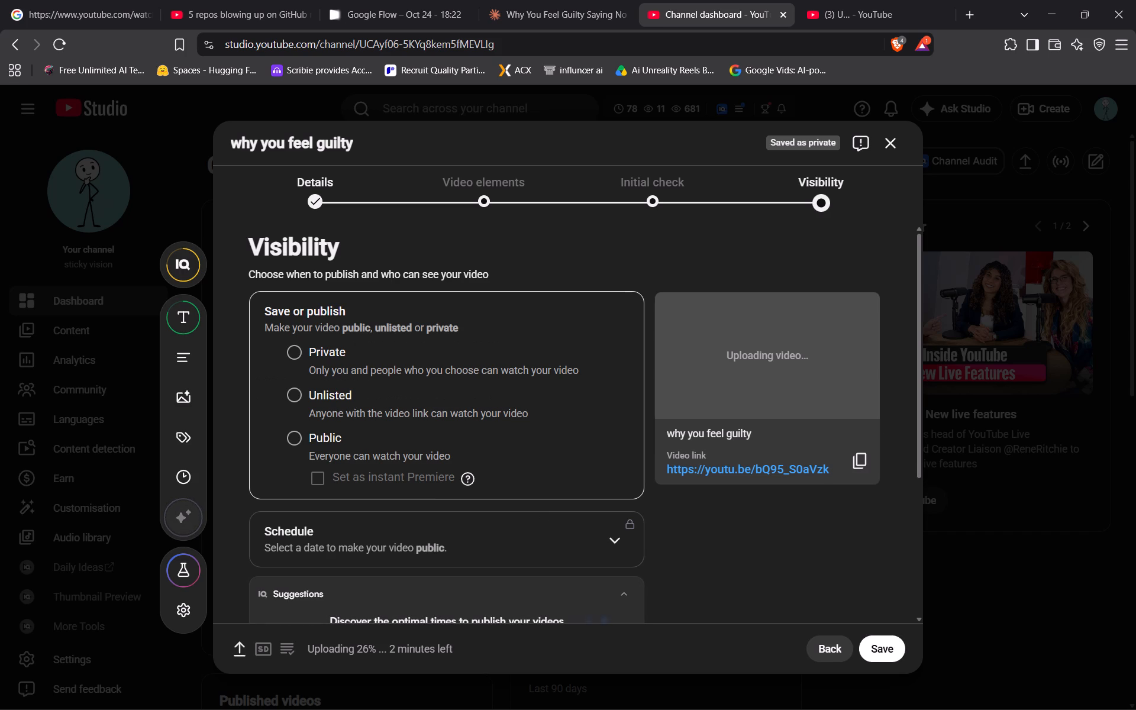
{"action": "left_click", "coordinate": [301, 354]}
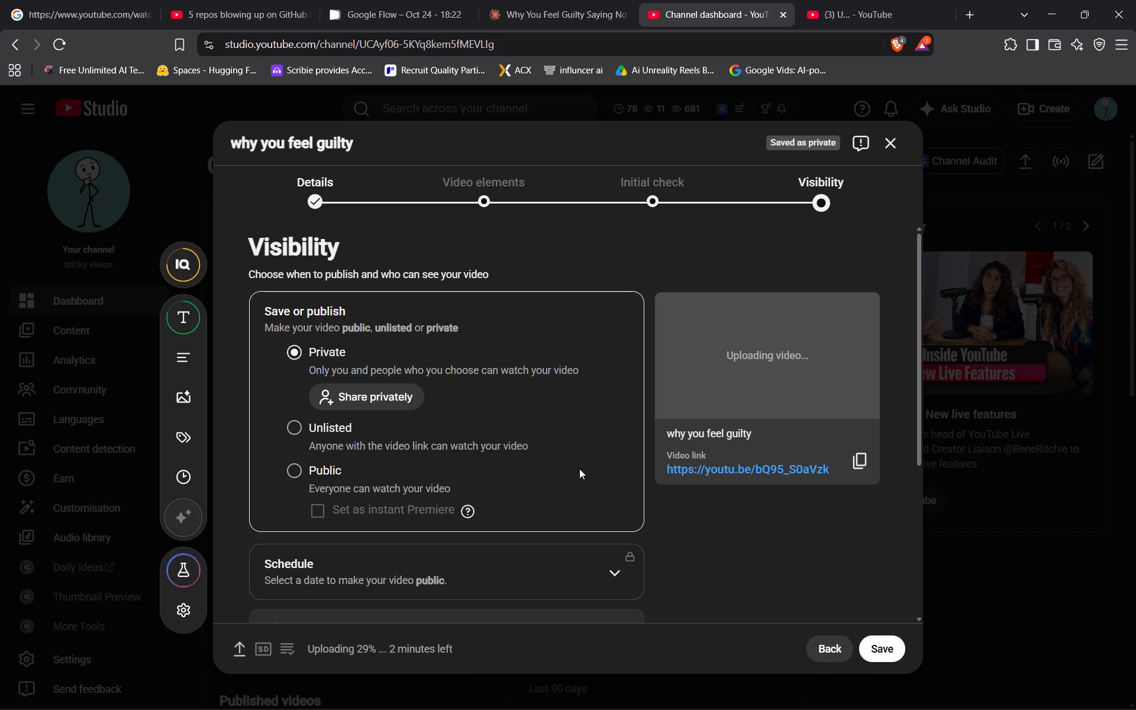
{"action": "scroll", "coordinate": [513, 424], "scroll_direction": "down", "scroll_amount": 3}
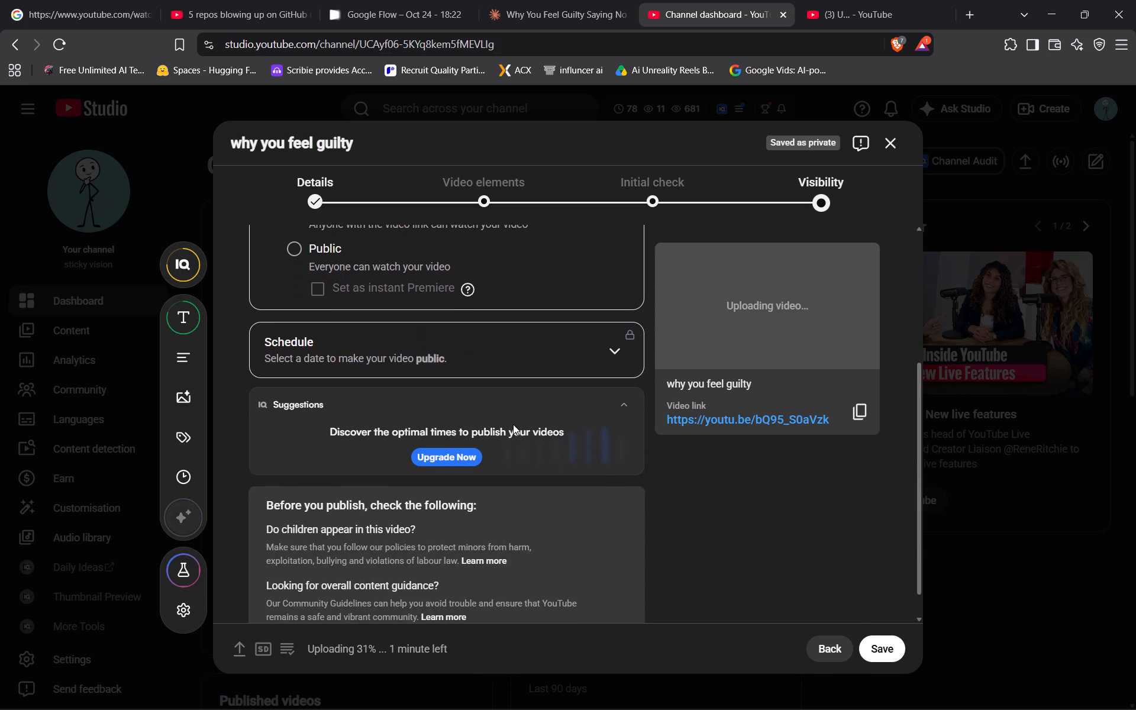
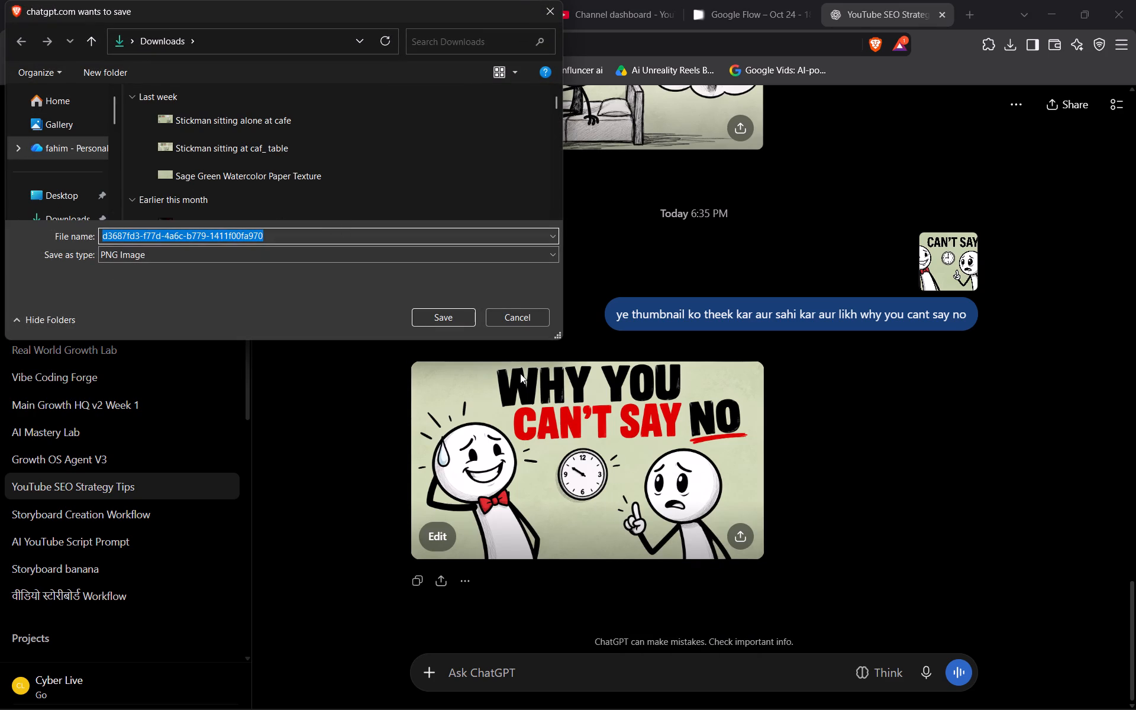
{"action": "key", "text": "BackSpace"}
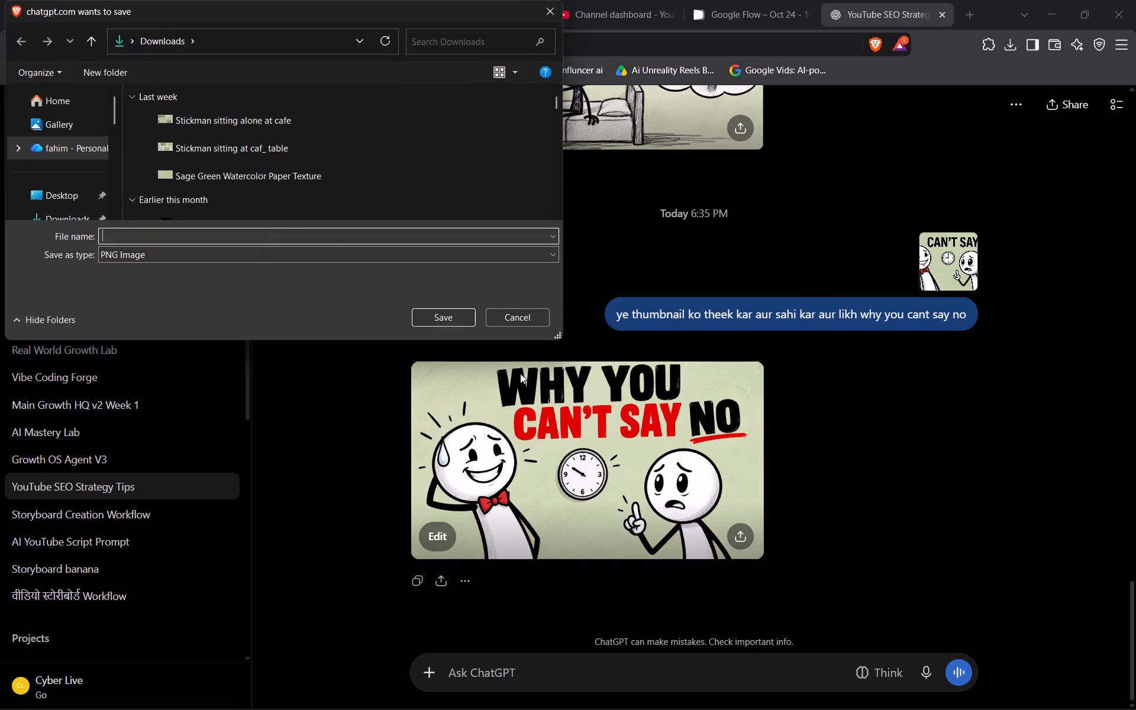
{"action": "type", "text": "why you cant say no thumbnail"}
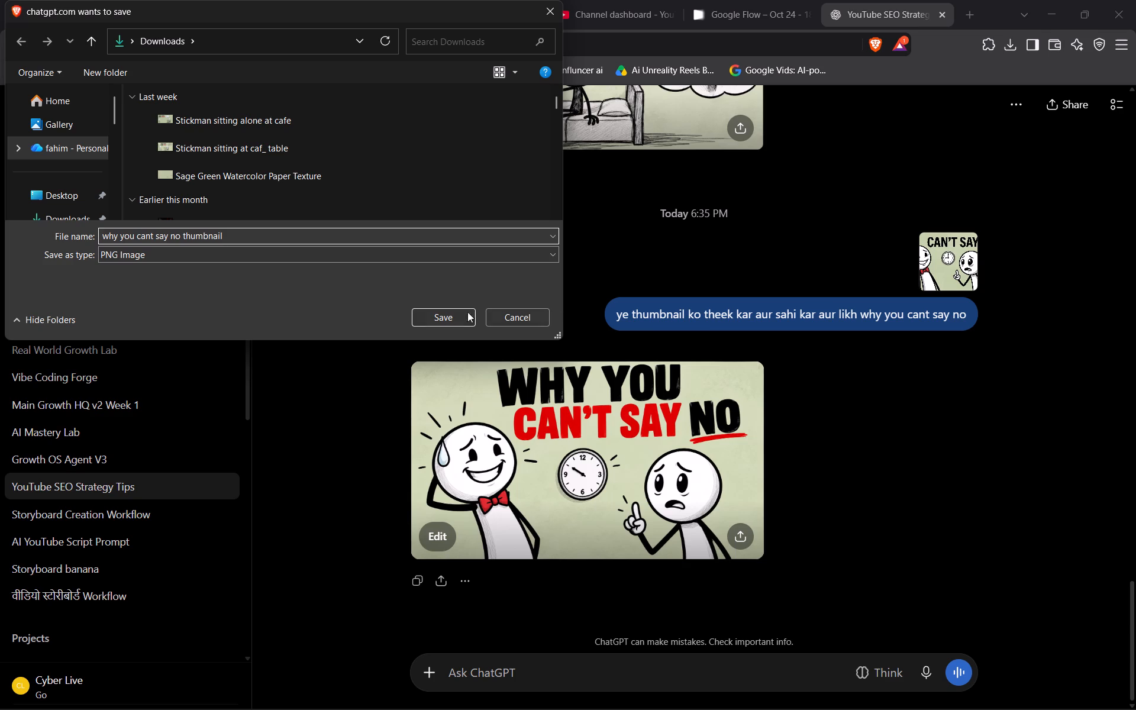
{"action": "left_click", "coordinate": [439, 315]}
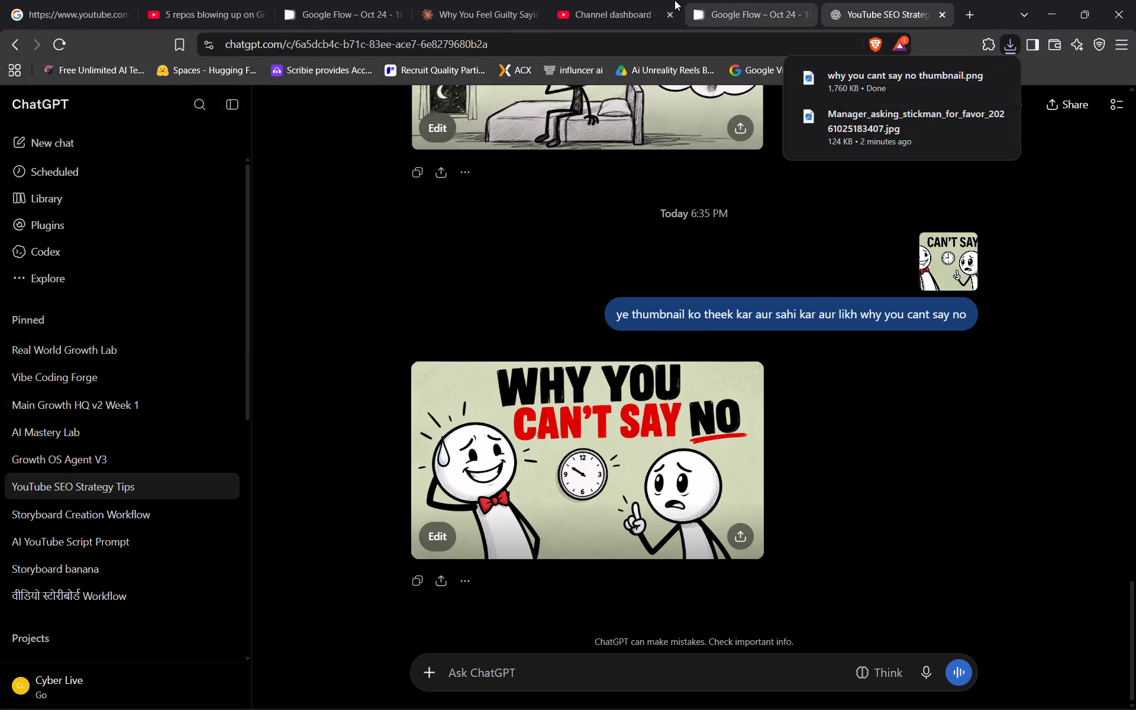
Switch to YouTube Studio, dismiss the video processing notice and view the channel's content list.
{"action": "left_click", "coordinate": [622, 4]}
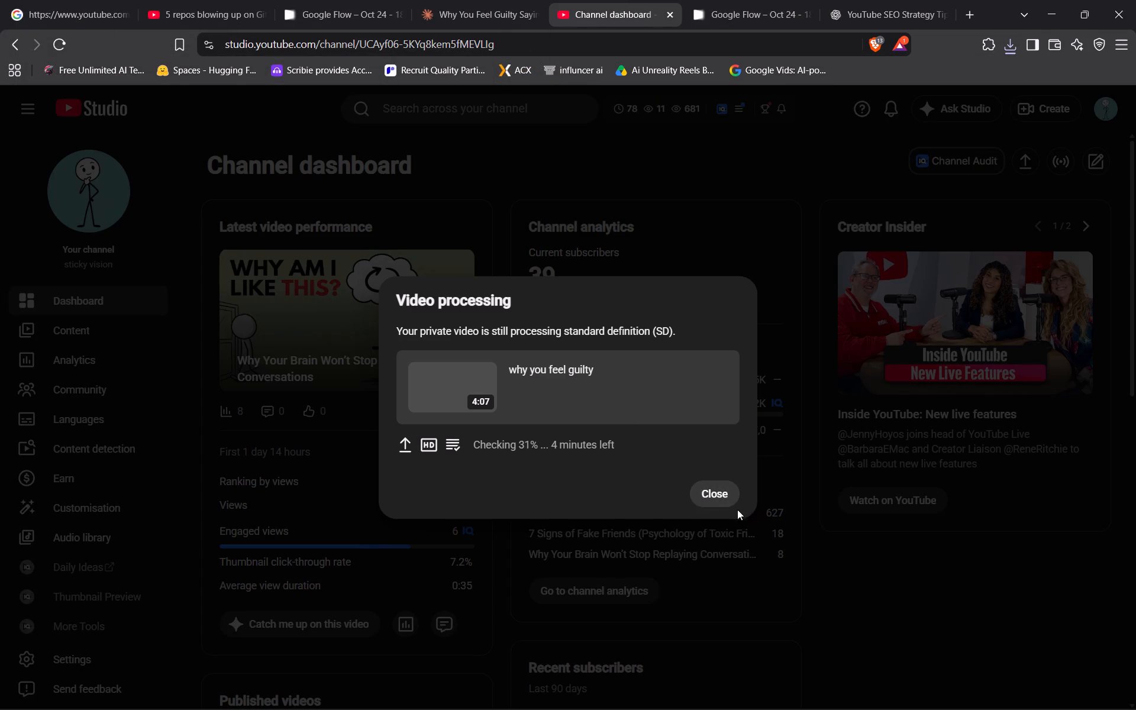
{"action": "left_click", "coordinate": [726, 499]}
{"action": "left_click", "coordinate": [104, 337]}
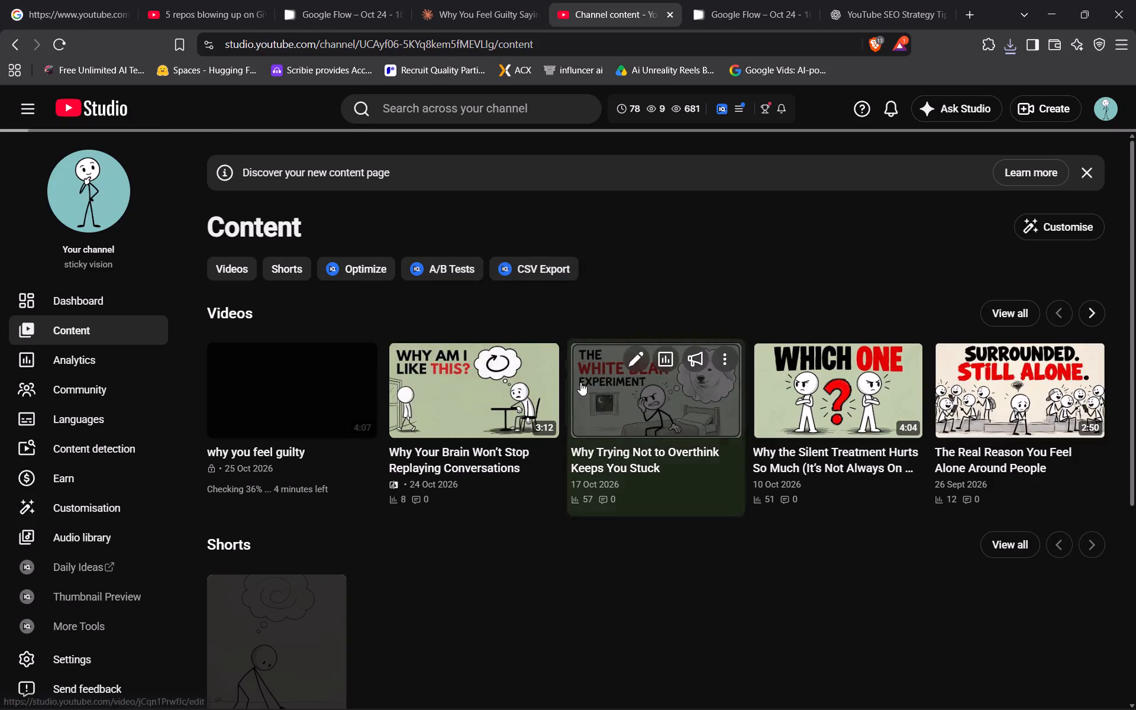
Open the Channel Audit from the channel dashboard and review its score breakdown, recent videos, recommendations, quick wins and content performance sections.
{"action": "left_click", "coordinate": [124, 298]}
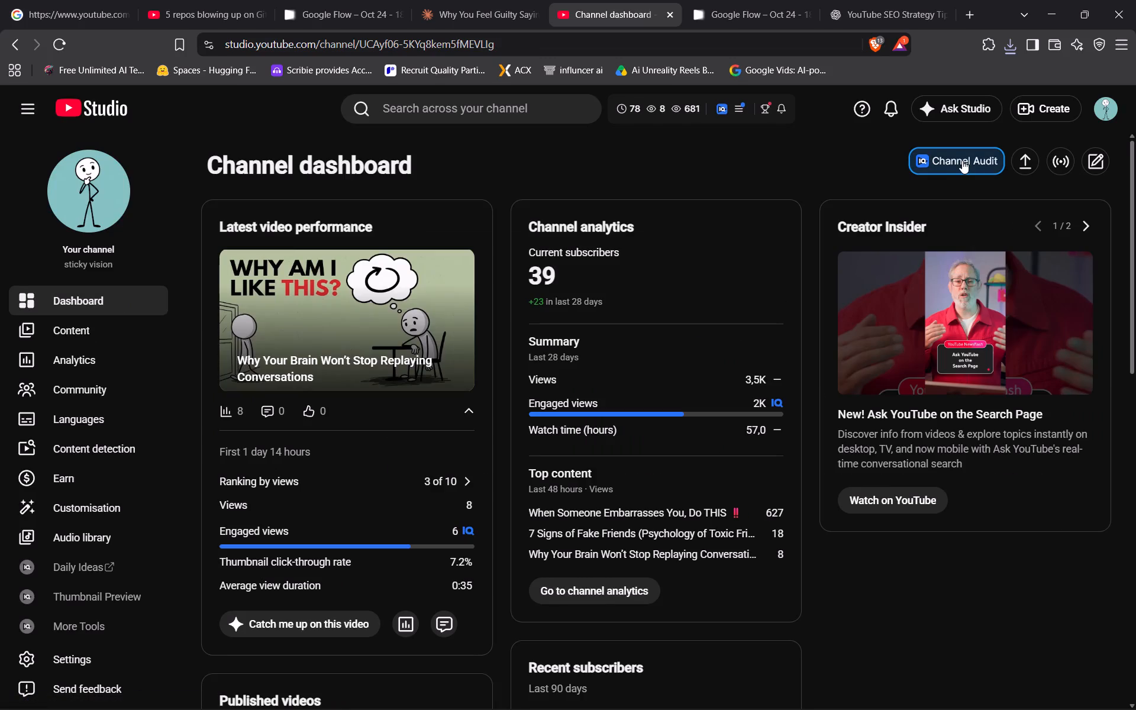
{"action": "left_click", "coordinate": [962, 160]}
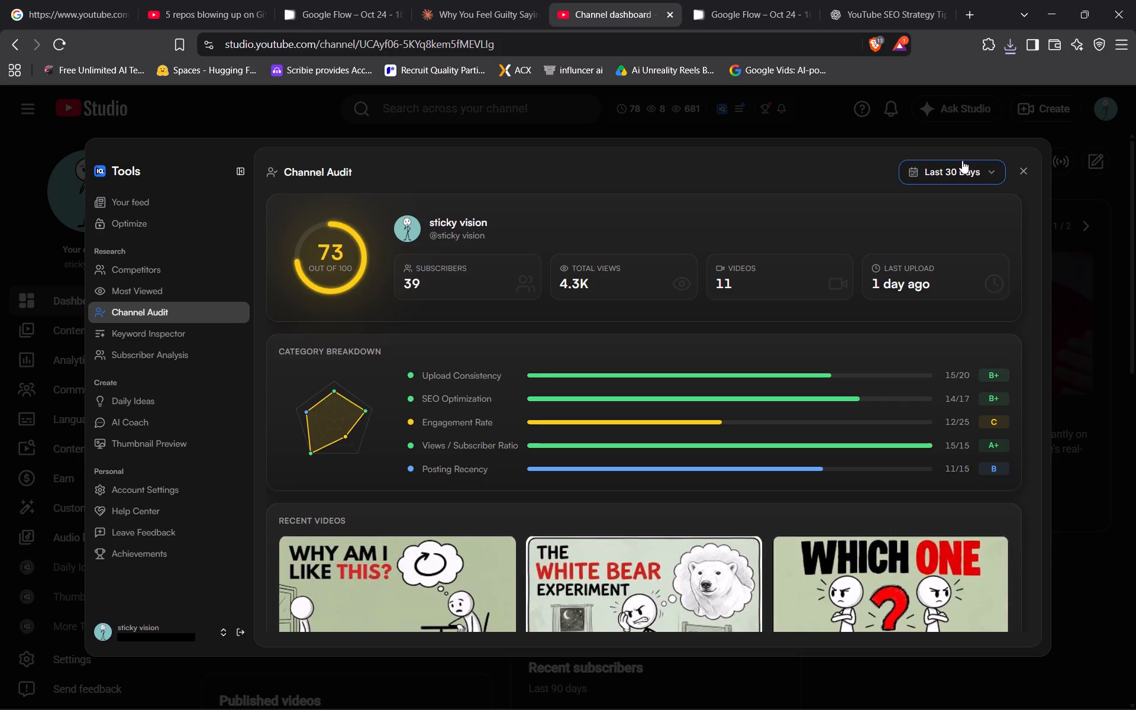
{"action": "scroll", "coordinate": [961, 157], "scroll_direction": "down", "scroll_amount": 2}
{"action": "scroll", "coordinate": [821, 412], "scroll_direction": "down", "scroll_amount": 2}
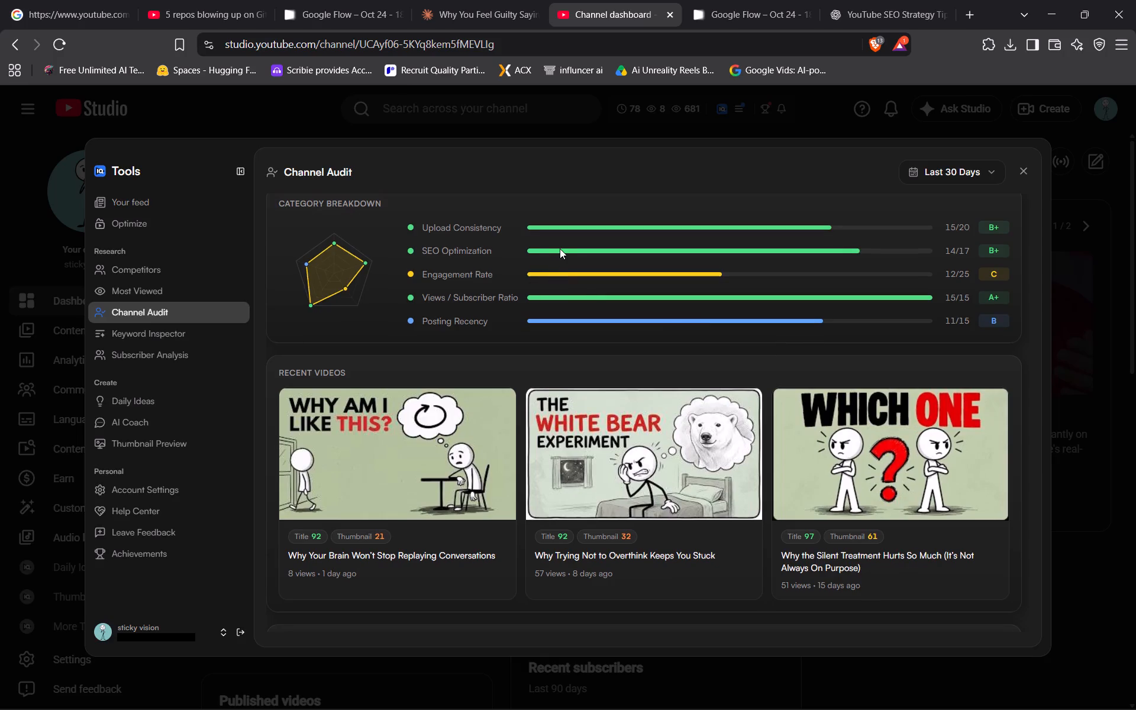
{"action": "scroll", "coordinate": [575, 263], "scroll_direction": "down", "scroll_amount": 2}
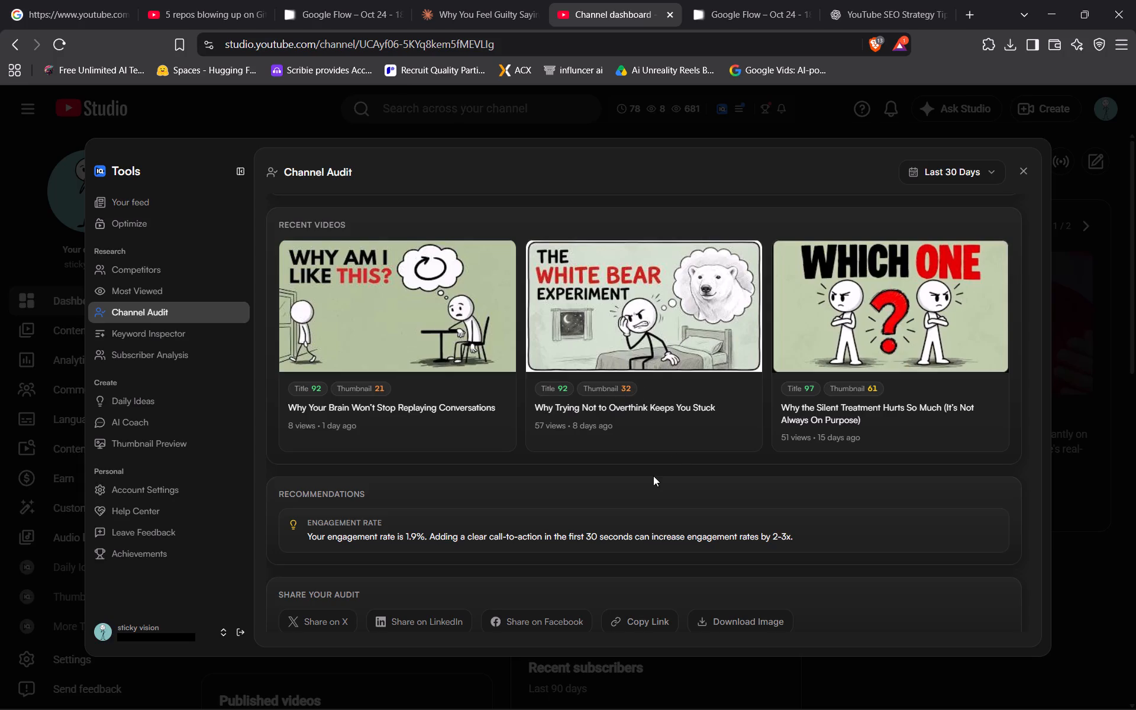
{"action": "scroll", "coordinate": [643, 463], "scroll_direction": "down", "scroll_amount": 3}
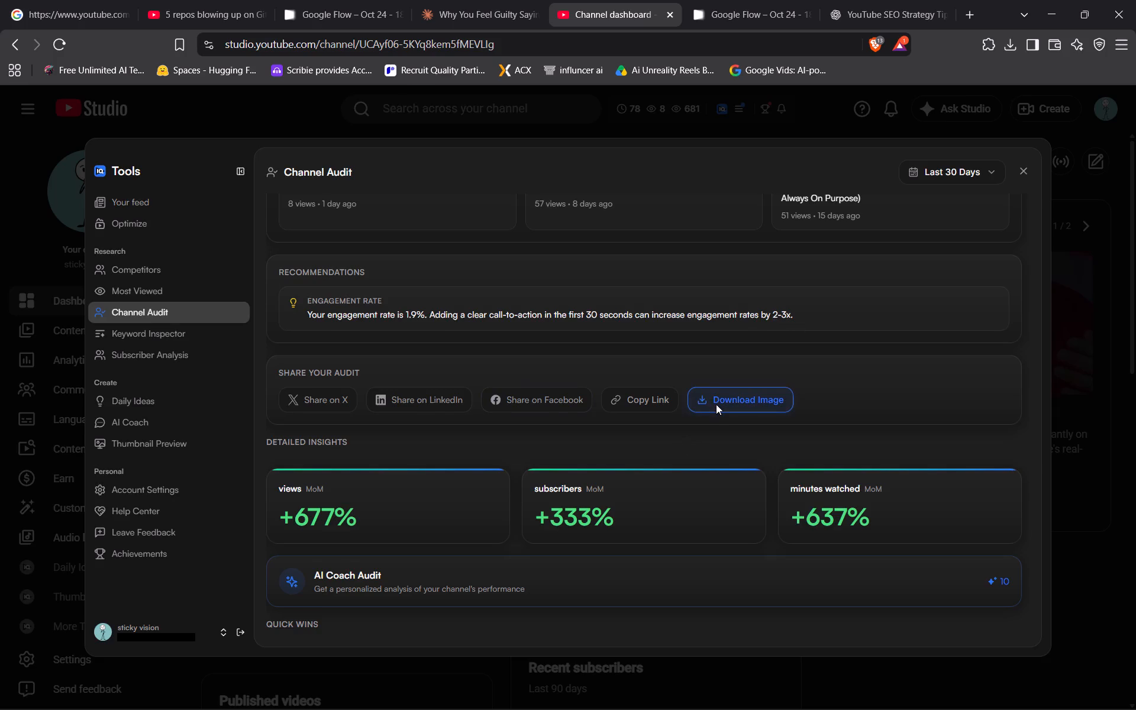
{"action": "scroll", "coordinate": [716, 404], "scroll_direction": "down", "scroll_amount": 3}
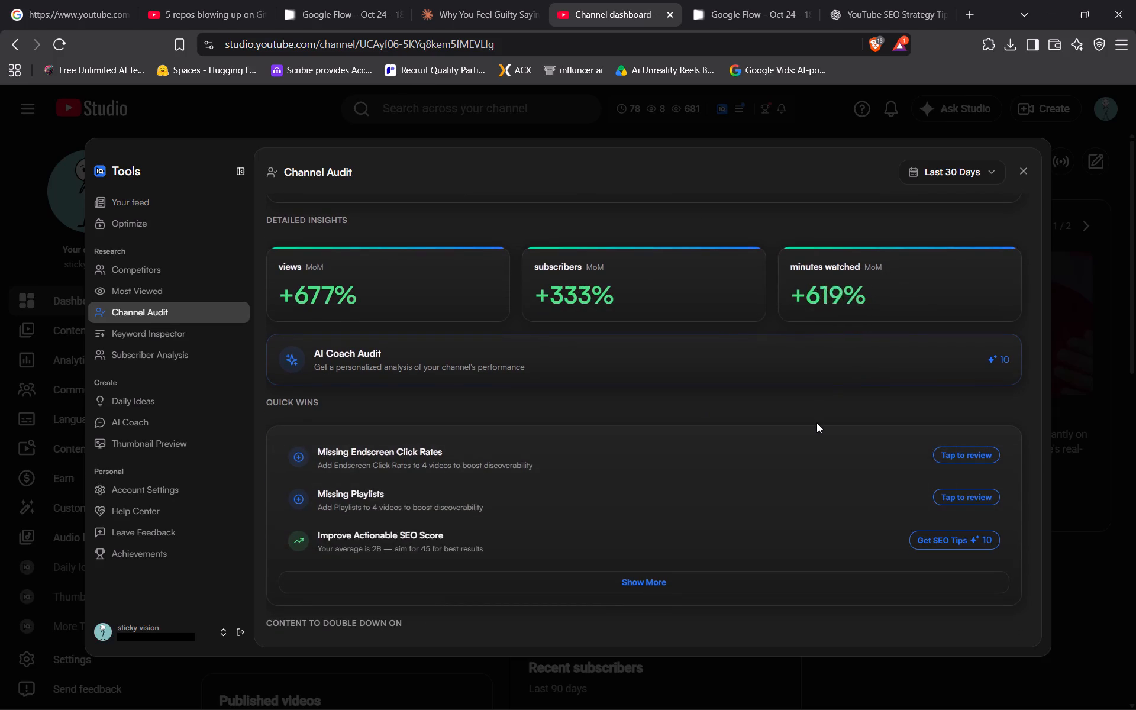
{"action": "scroll", "coordinate": [818, 421], "scroll_direction": "down", "scroll_amount": 2}
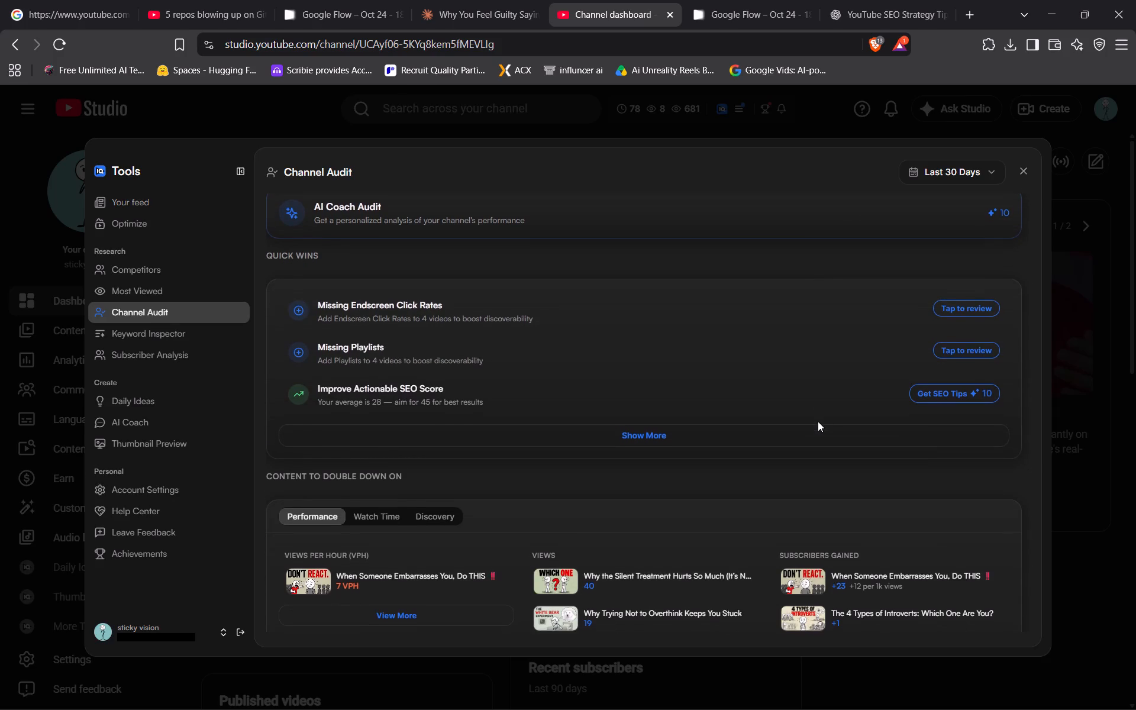
{"action": "scroll", "coordinate": [818, 421], "scroll_direction": "down", "scroll_amount": 3}
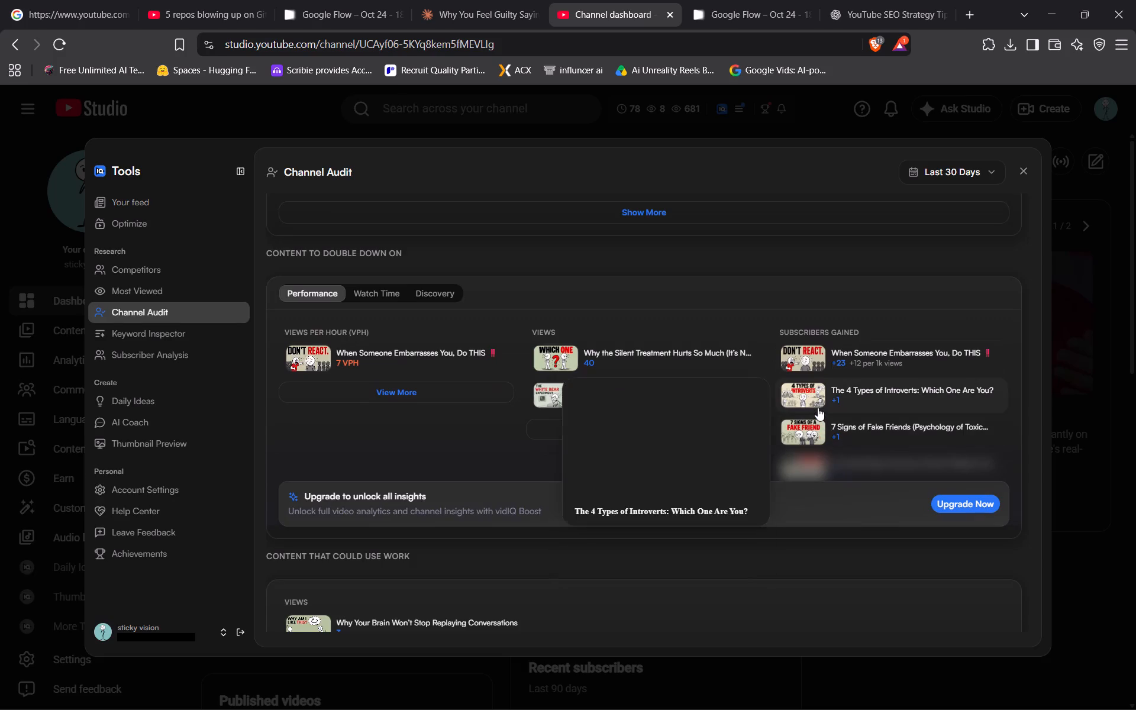
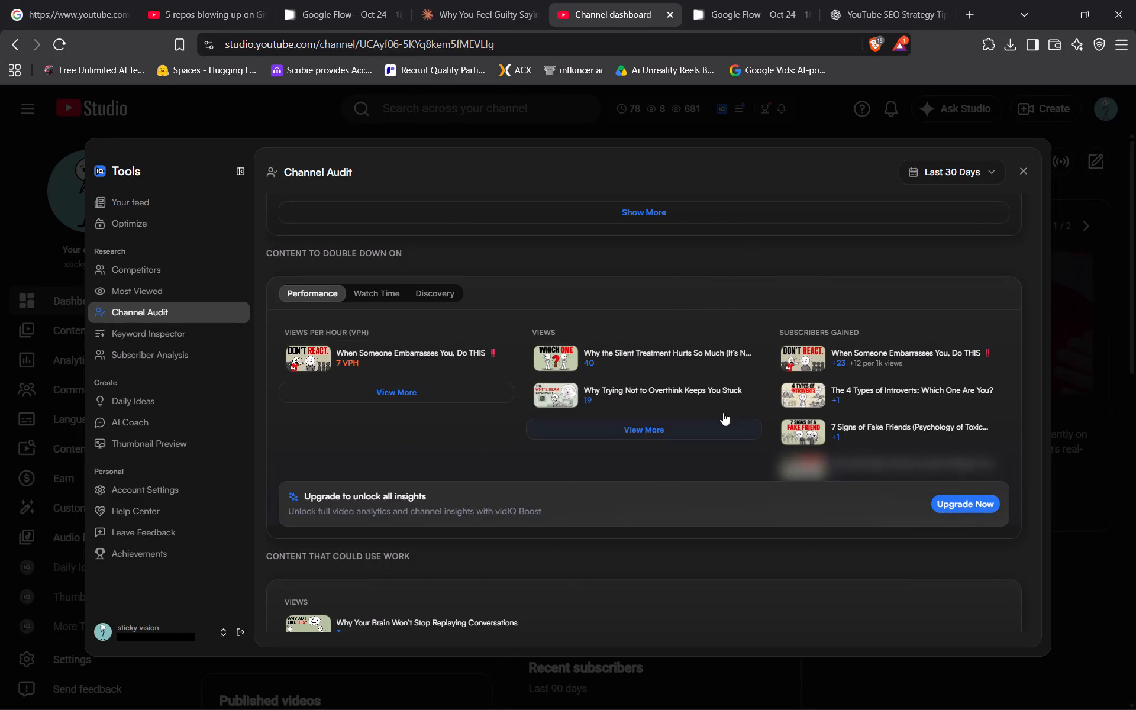
Review the Channel Audit's 30-day average metrics and items to improve upon, and close the audit.
{"action": "scroll", "coordinate": [737, 469], "scroll_direction": "down", "scroll_amount": 5}
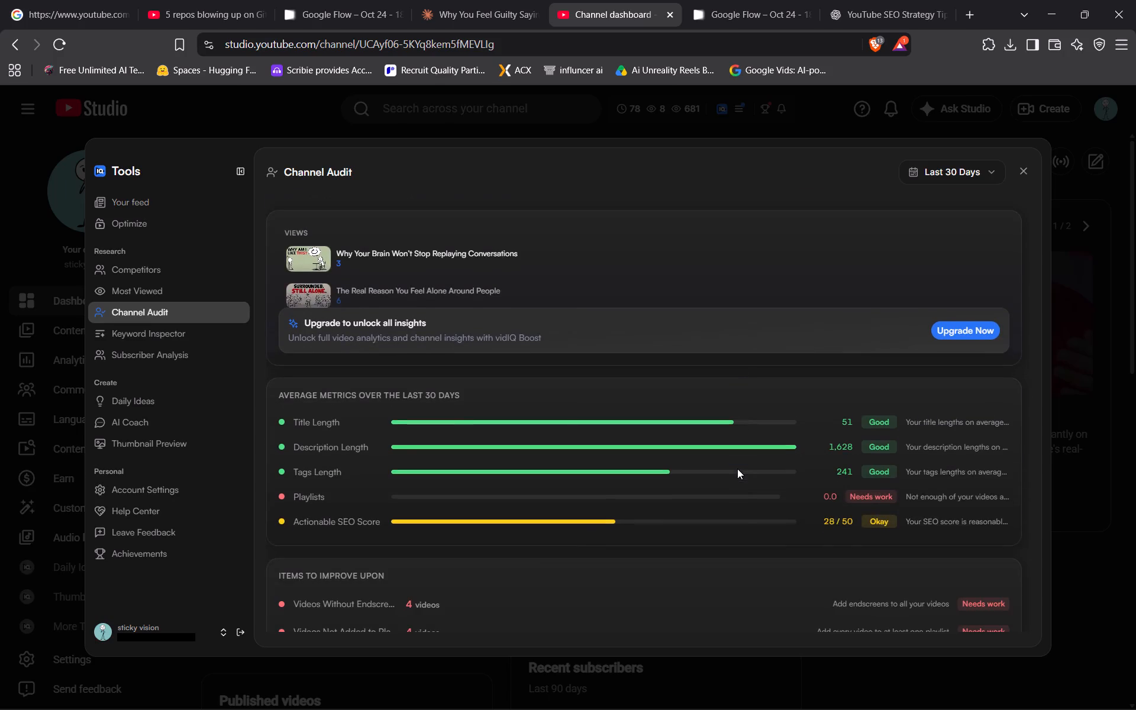
{"action": "scroll", "coordinate": [737, 469], "scroll_direction": "down", "scroll_amount": 1}
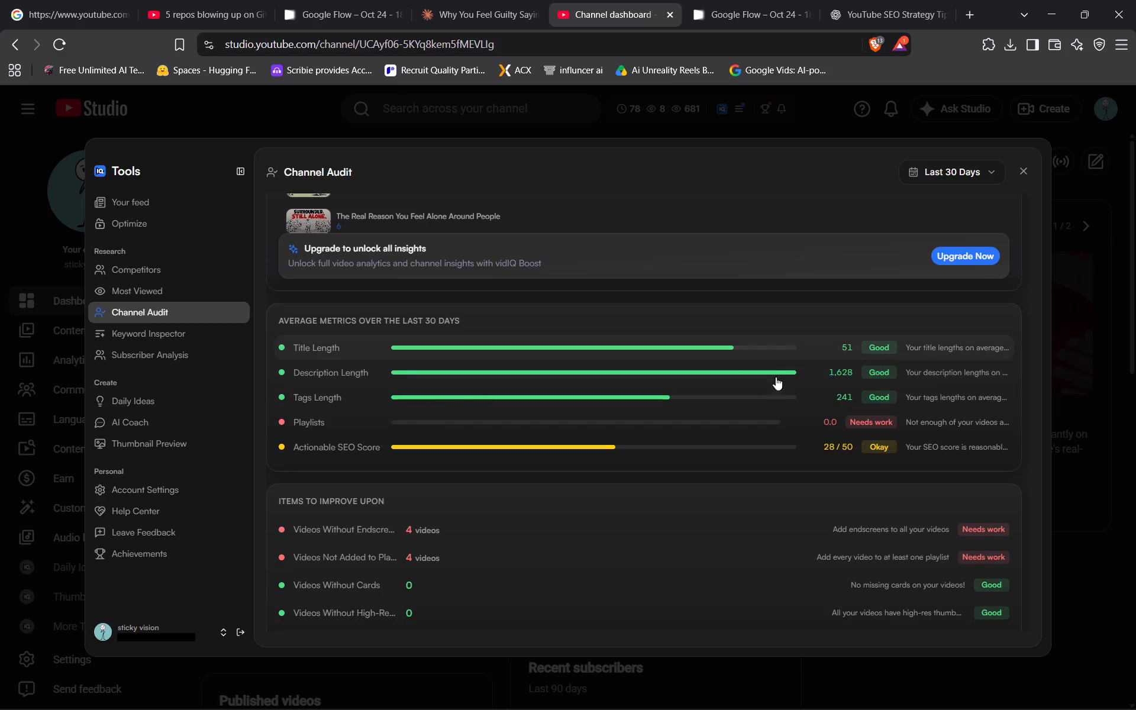
{"action": "scroll", "coordinate": [745, 411], "scroll_direction": "down", "scroll_amount": 1}
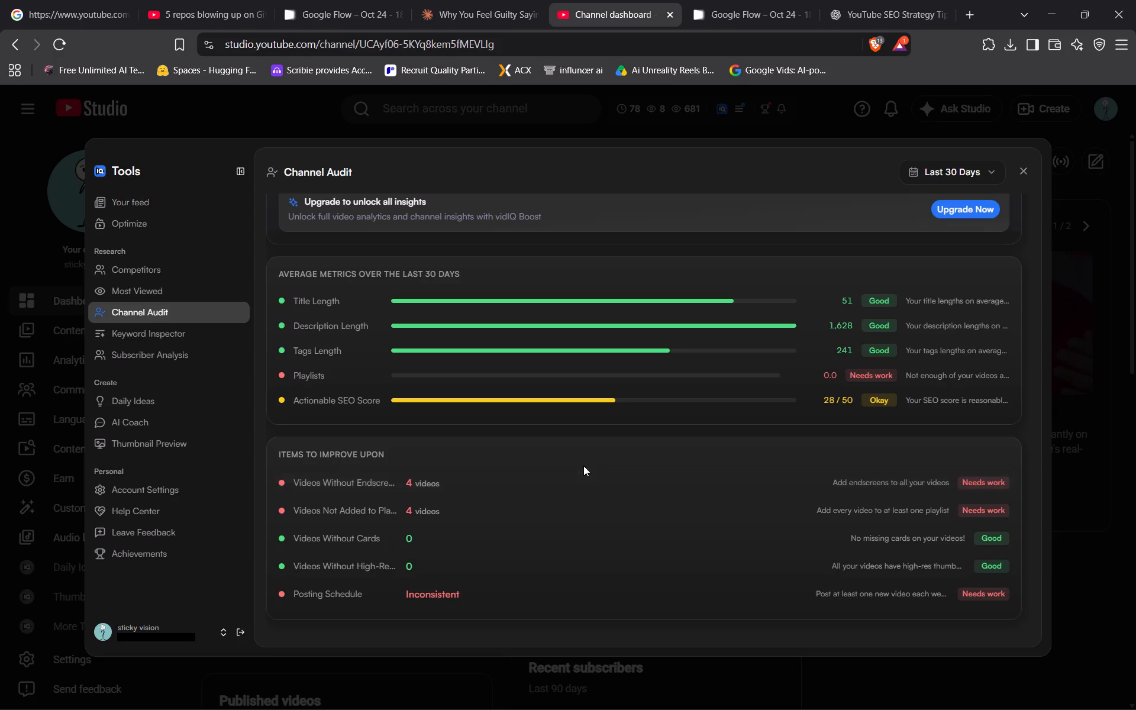
{"action": "scroll", "coordinate": [559, 469], "scroll_direction": "down", "scroll_amount": 1}
{"action": "scroll", "coordinate": [632, 504], "scroll_direction": "down", "scroll_amount": 2}
{"action": "scroll", "coordinate": [816, 526], "scroll_direction": "down", "scroll_amount": 1}
{"action": "left_click", "coordinate": [1021, 173]}
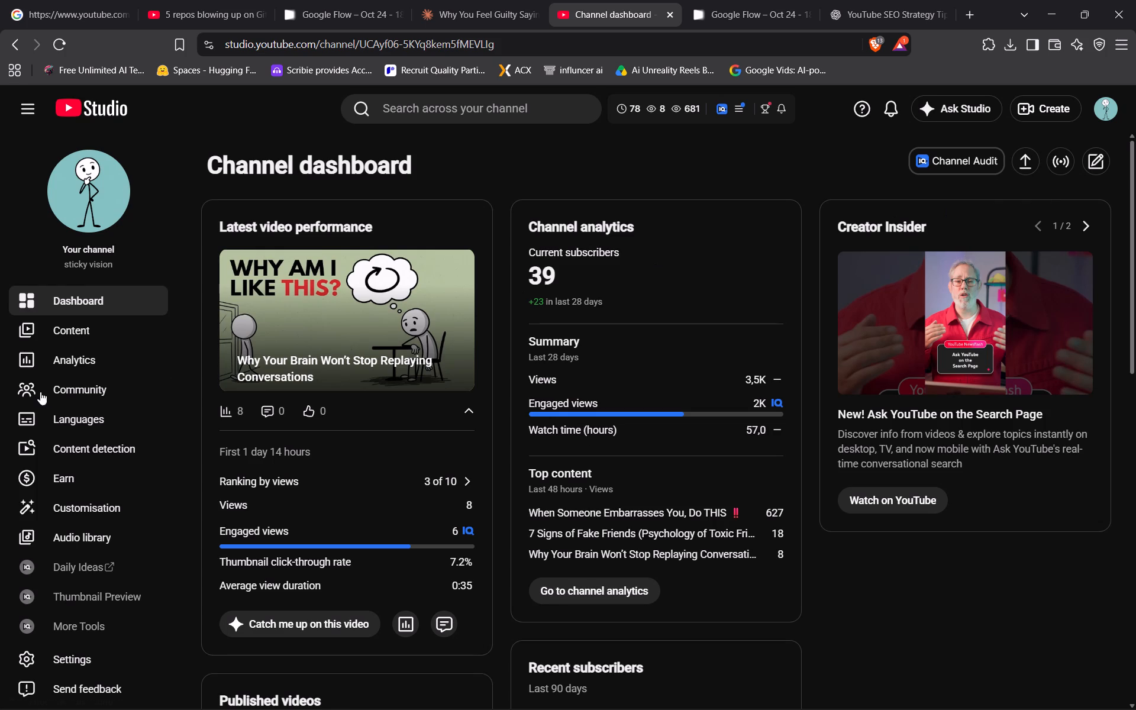
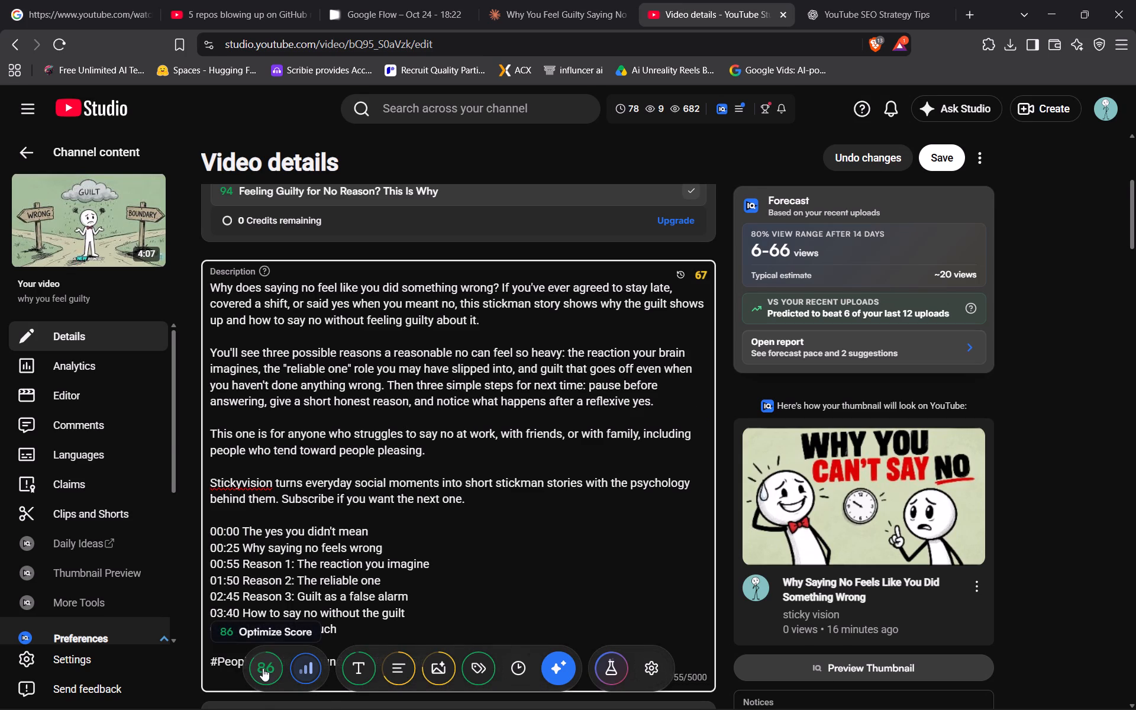
Review the video's A/B test titles, thumbnail preview and full description, including the chapter lines and hashtags.
{"action": "scroll", "coordinate": [499, 440], "scroll_direction": "down", "scroll_amount": 2}
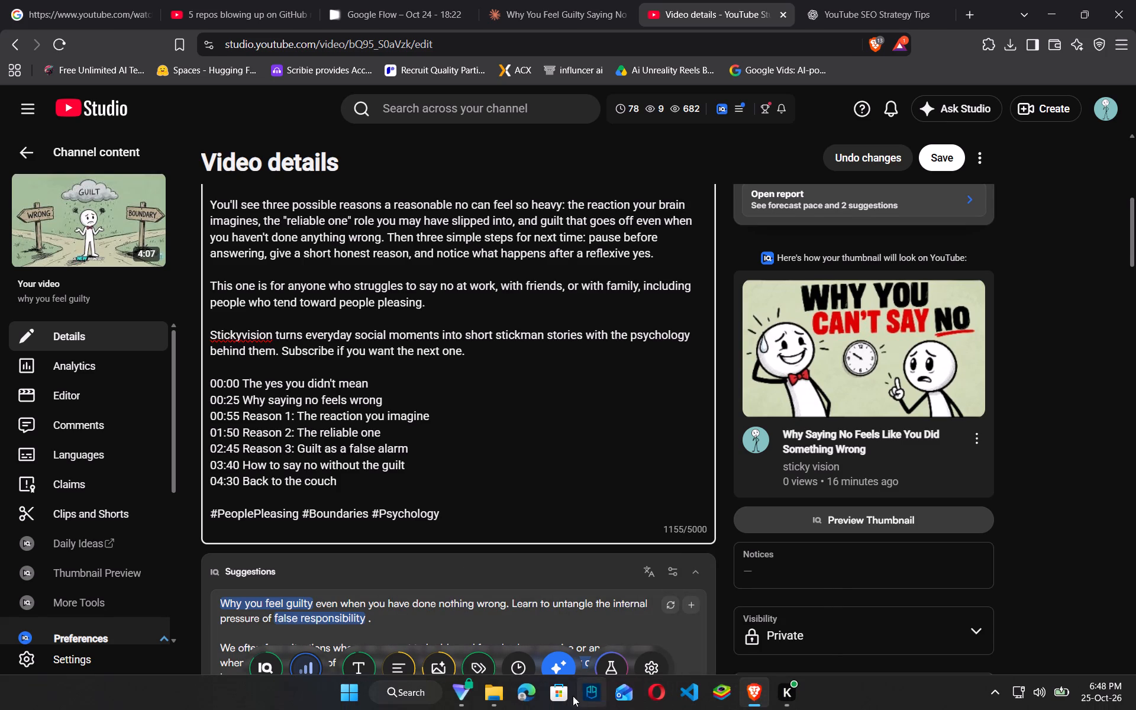
{"action": "scroll", "coordinate": [619, 498], "scroll_direction": "up", "scroll_amount": 2}
{"action": "scroll", "coordinate": [793, 504], "scroll_direction": "up", "scroll_amount": 6}
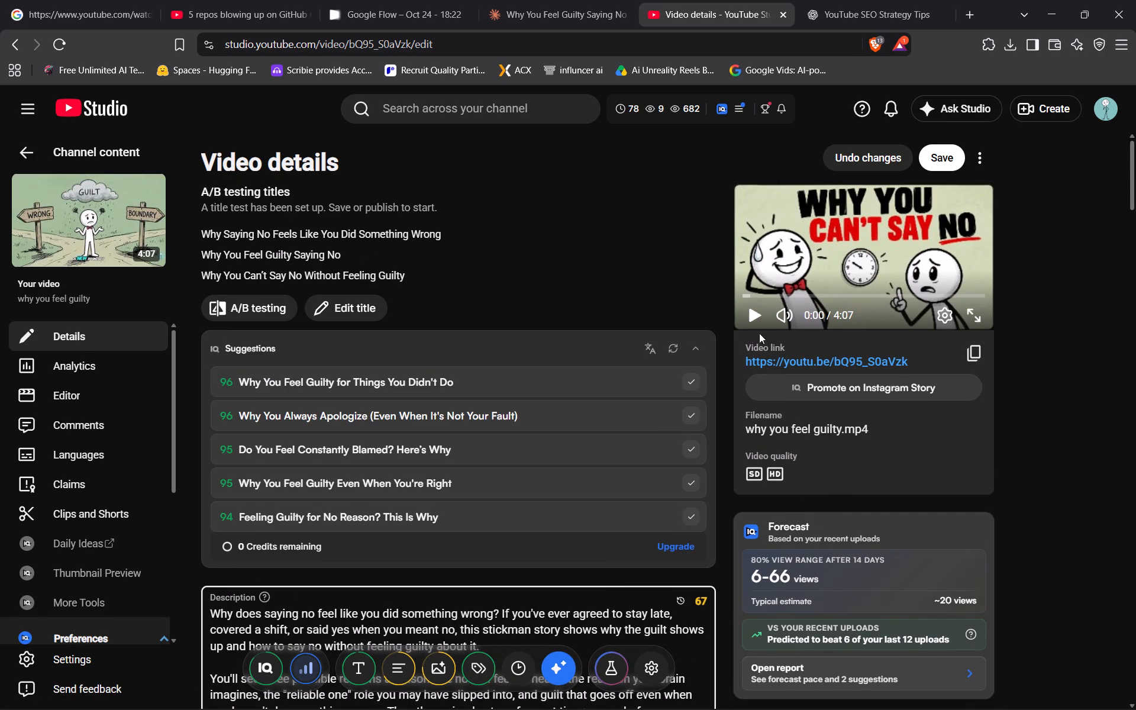
{"action": "scroll", "coordinate": [699, 384], "scroll_direction": "down", "scroll_amount": 10}
{"action": "scroll", "coordinate": [690, 385], "scroll_direction": "up", "scroll_amount": 4}
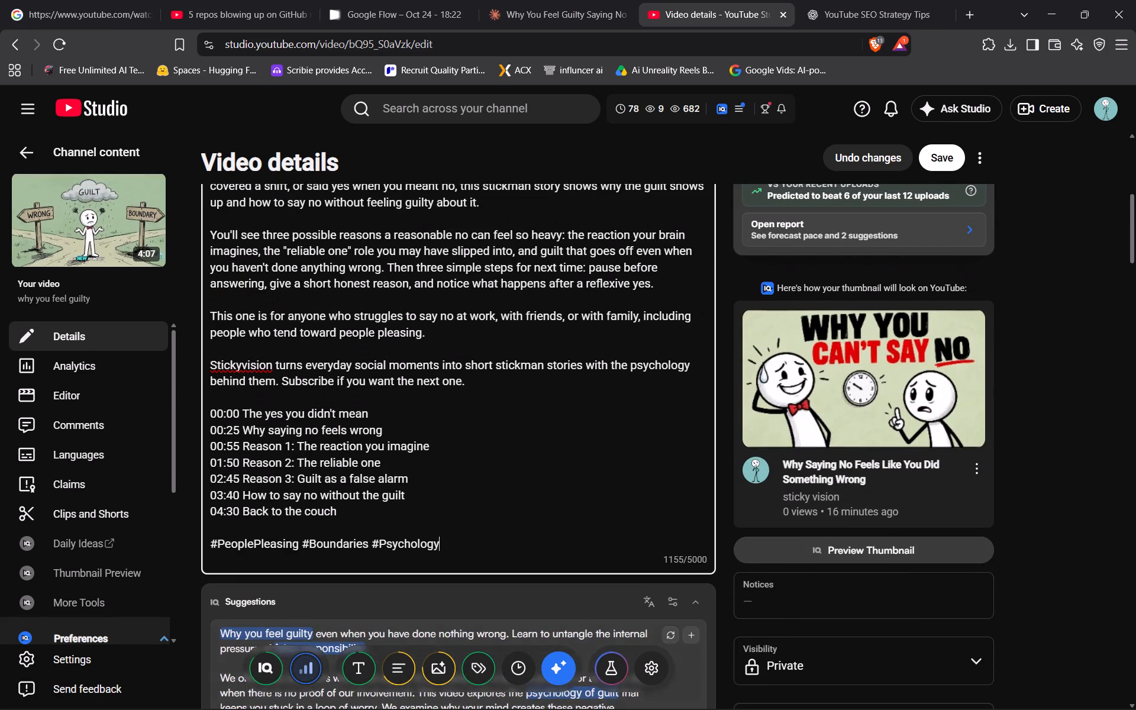
{"action": "scroll", "coordinate": [690, 385], "scroll_direction": "up", "scroll_amount": 1}
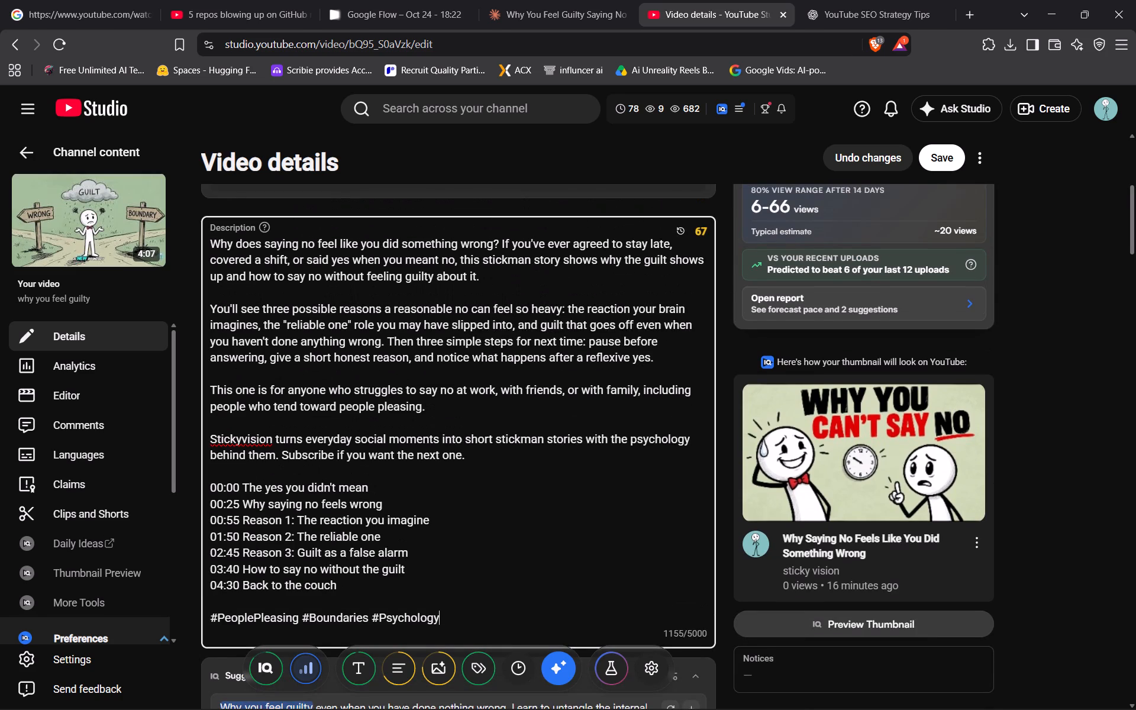
Set the paid promotion disclosure to "No, my video doesn't include paid promotion".
{"action": "scroll", "coordinate": [604, 459], "scroll_direction": "up", "scroll_amount": 4}
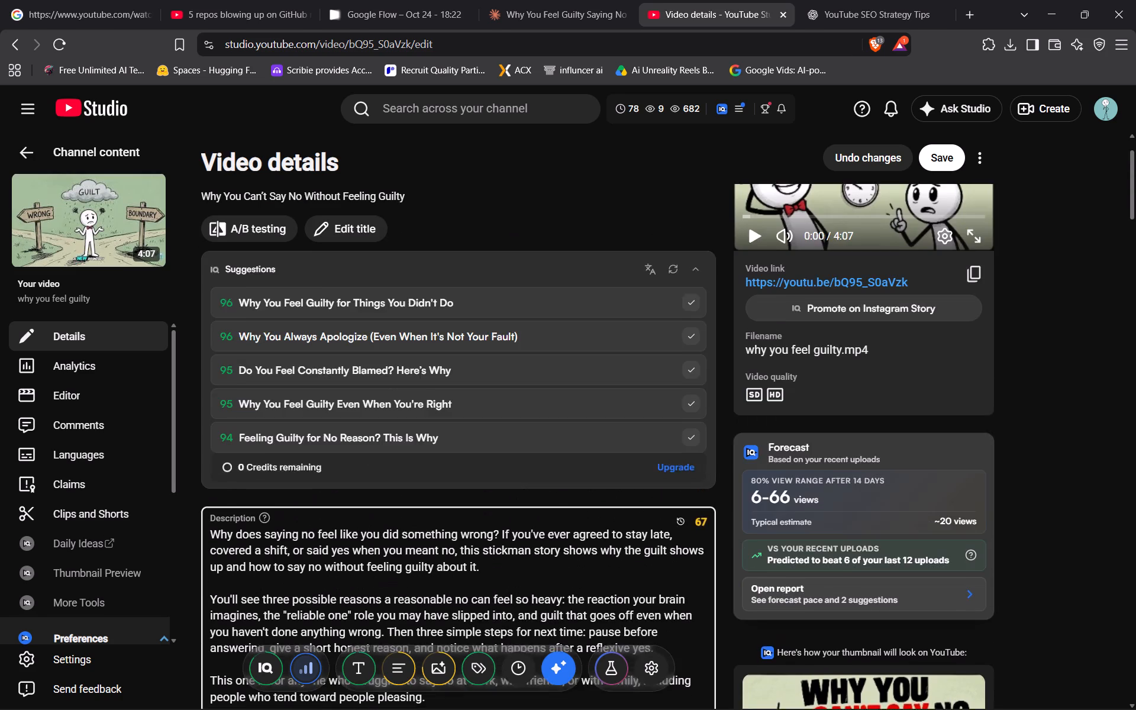
{"action": "scroll", "coordinate": [604, 459], "scroll_direction": "up", "scroll_amount": 9}
{"action": "scroll", "coordinate": [724, 439], "scroll_direction": "down", "scroll_amount": 9}
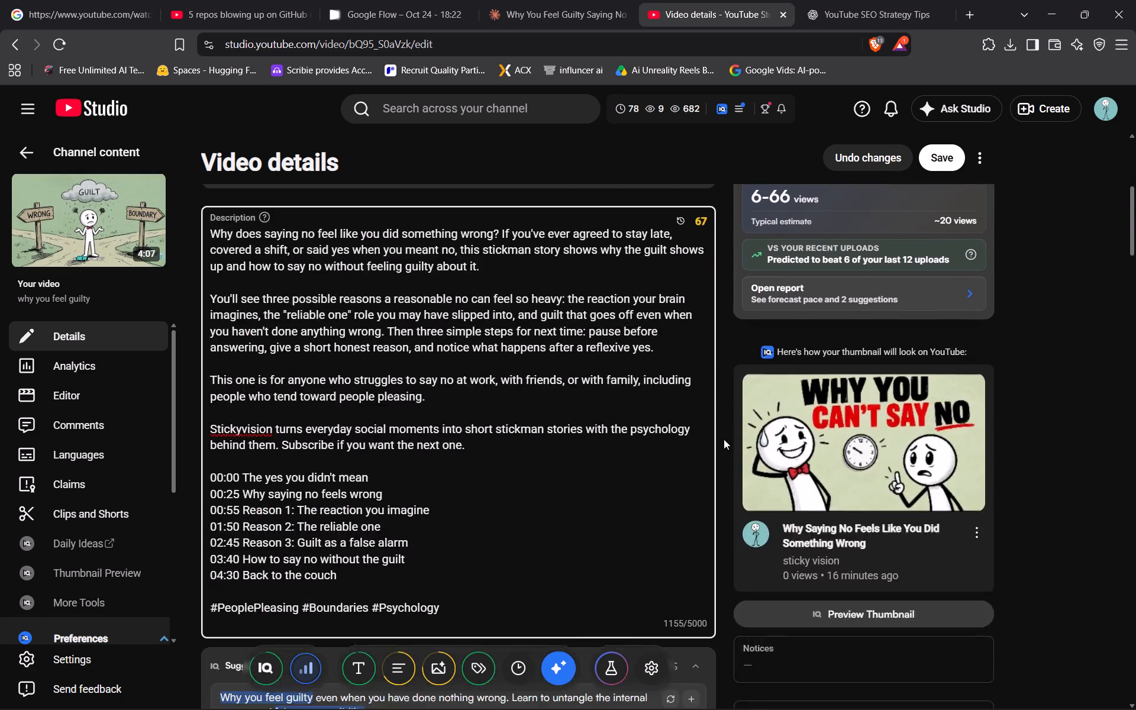
{"action": "scroll", "coordinate": [724, 439], "scroll_direction": "down", "scroll_amount": 2}
{"action": "scroll", "coordinate": [599, 438], "scroll_direction": "down", "scroll_amount": 12}
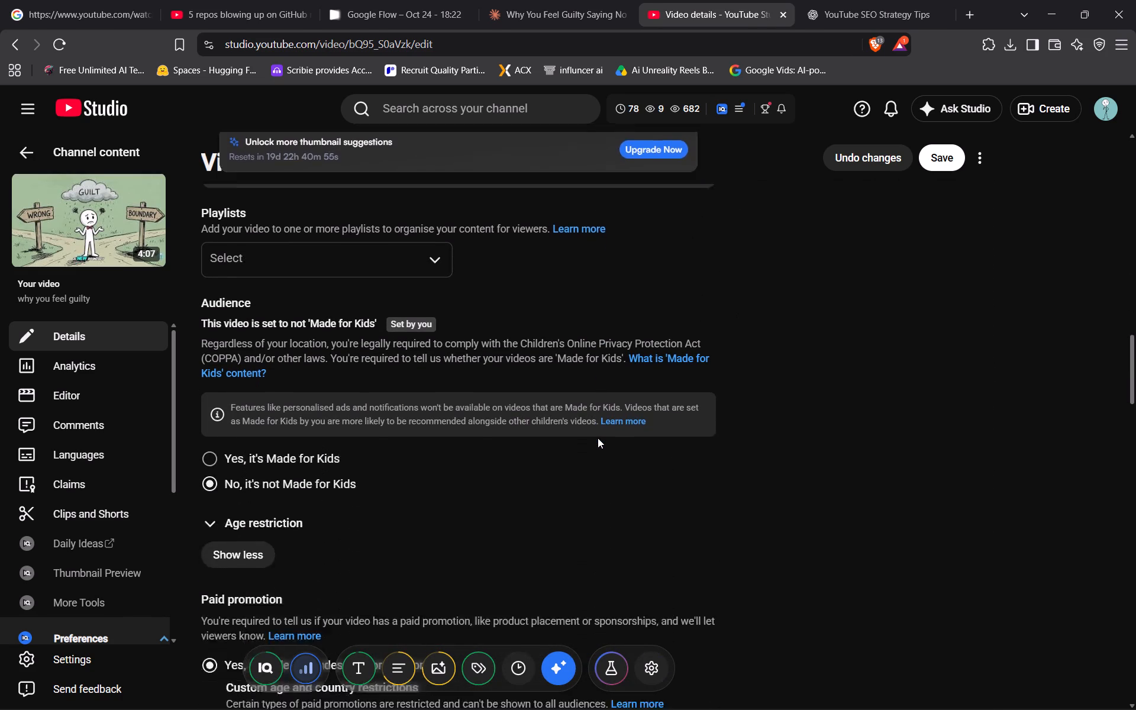
{"action": "scroll", "coordinate": [598, 438], "scroll_direction": "down", "scroll_amount": 4}
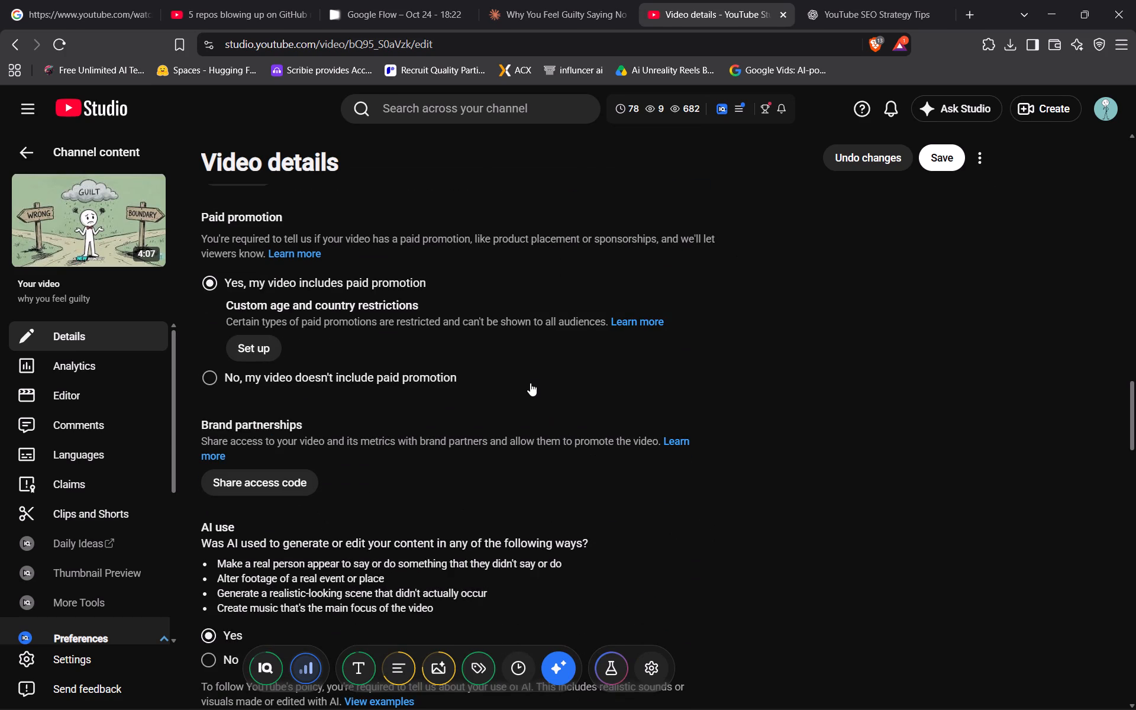
{"action": "left_click", "coordinate": [215, 375]}
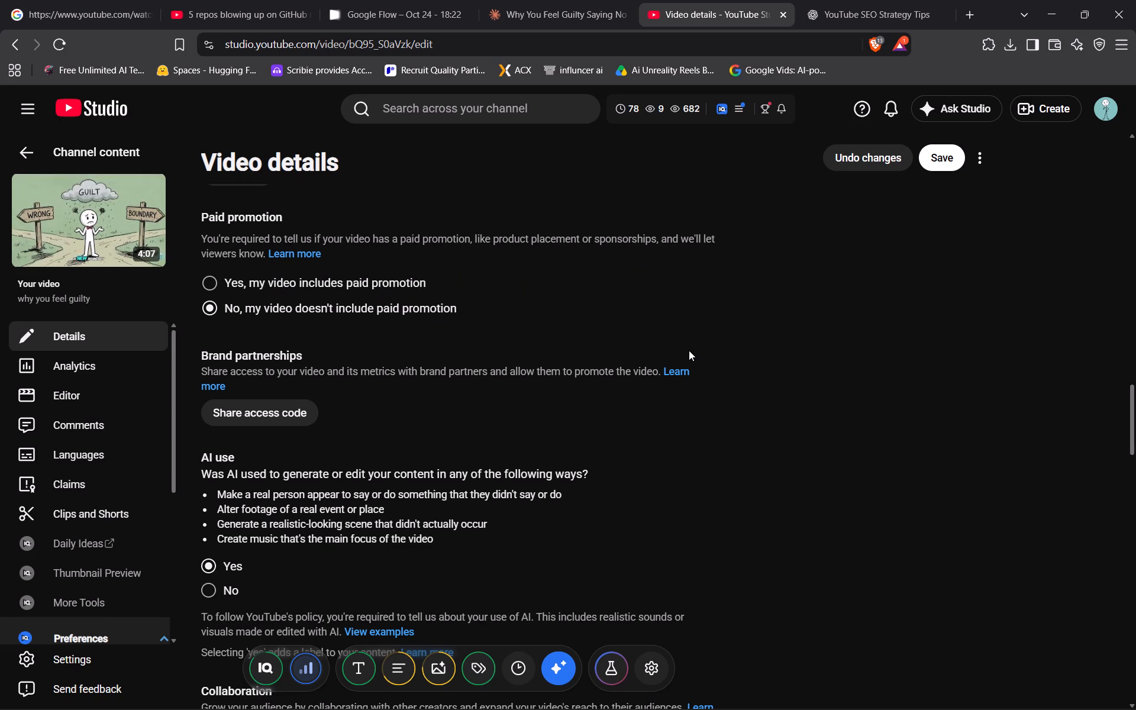
Review the remaining video settings, including AI use, automatic chapters, tags, language, licence, Shorts remixing and category.
{"action": "scroll", "coordinate": [695, 337], "scroll_direction": "down", "scroll_amount": 1}
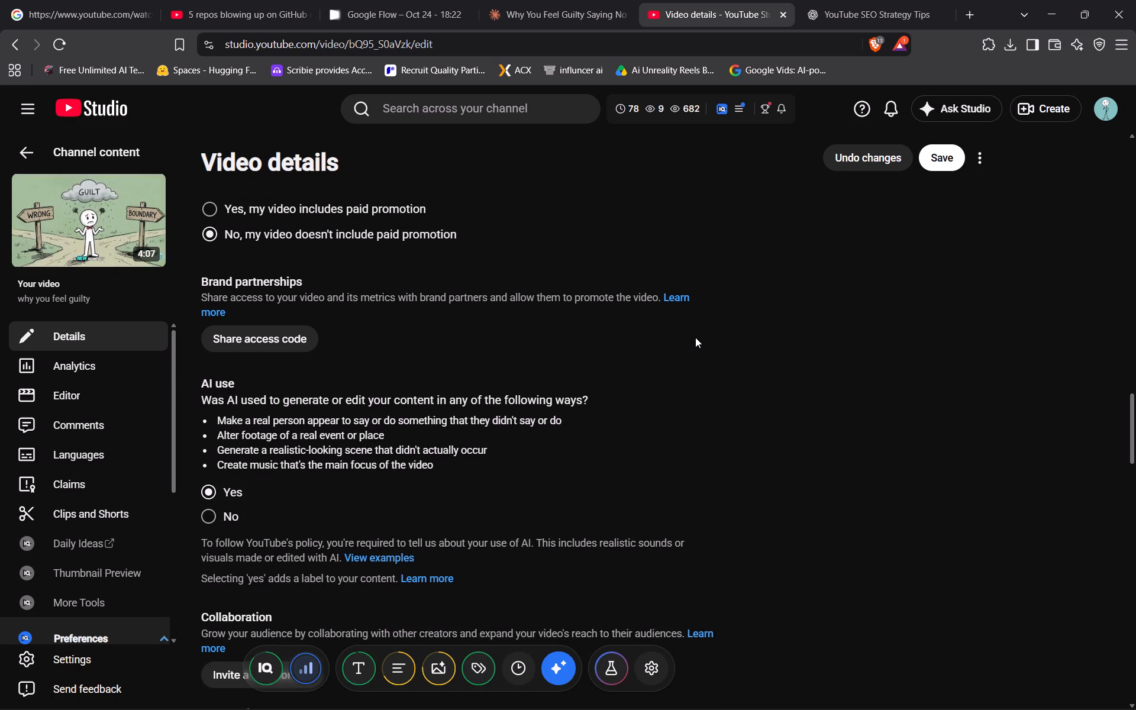
{"action": "scroll", "coordinate": [599, 375], "scroll_direction": "down", "scroll_amount": 3}
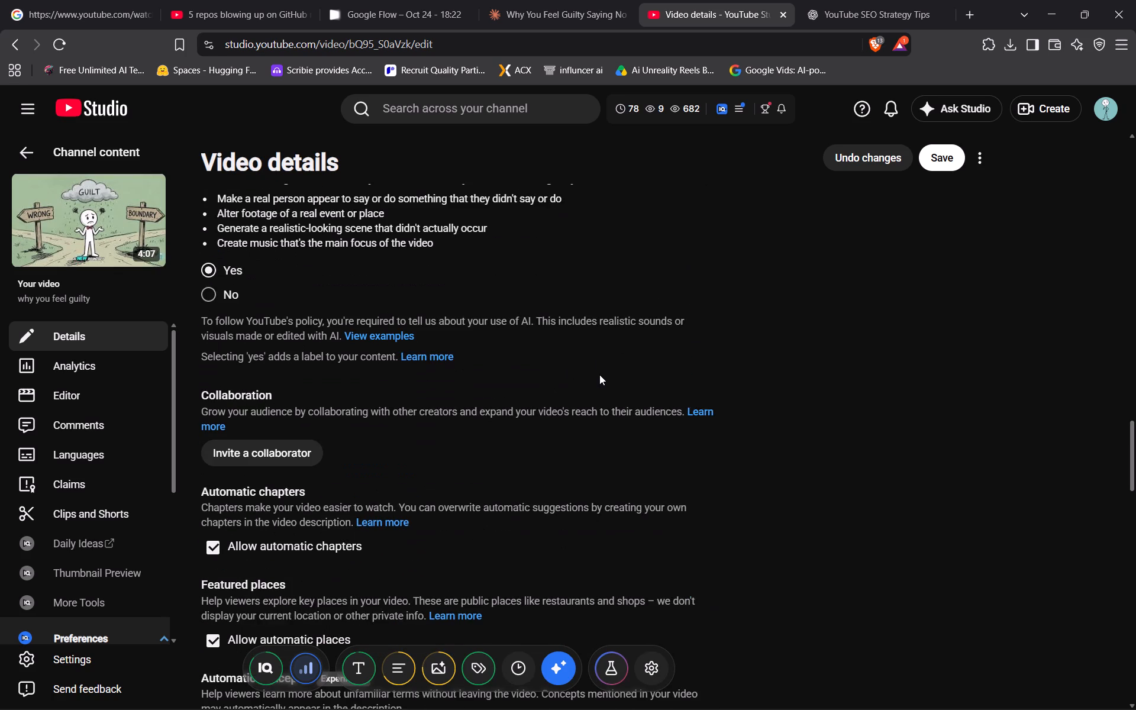
{"action": "scroll", "coordinate": [691, 434], "scroll_direction": "down", "scroll_amount": 1}
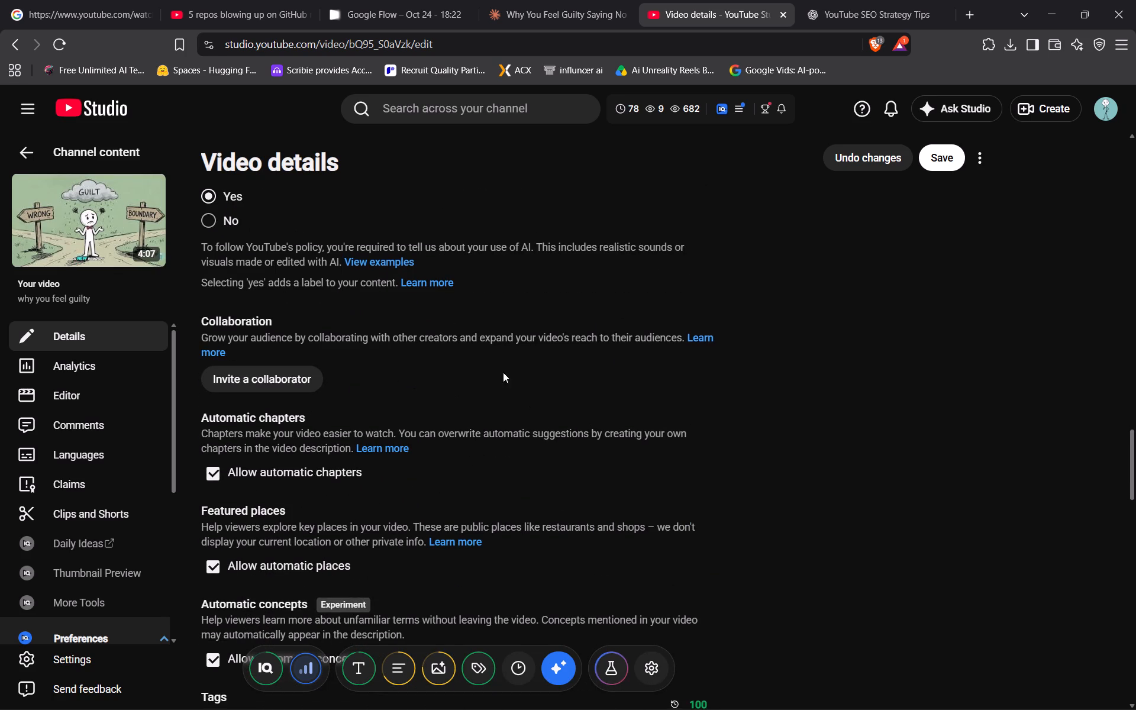
{"action": "scroll", "coordinate": [776, 385], "scroll_direction": "down", "scroll_amount": 4}
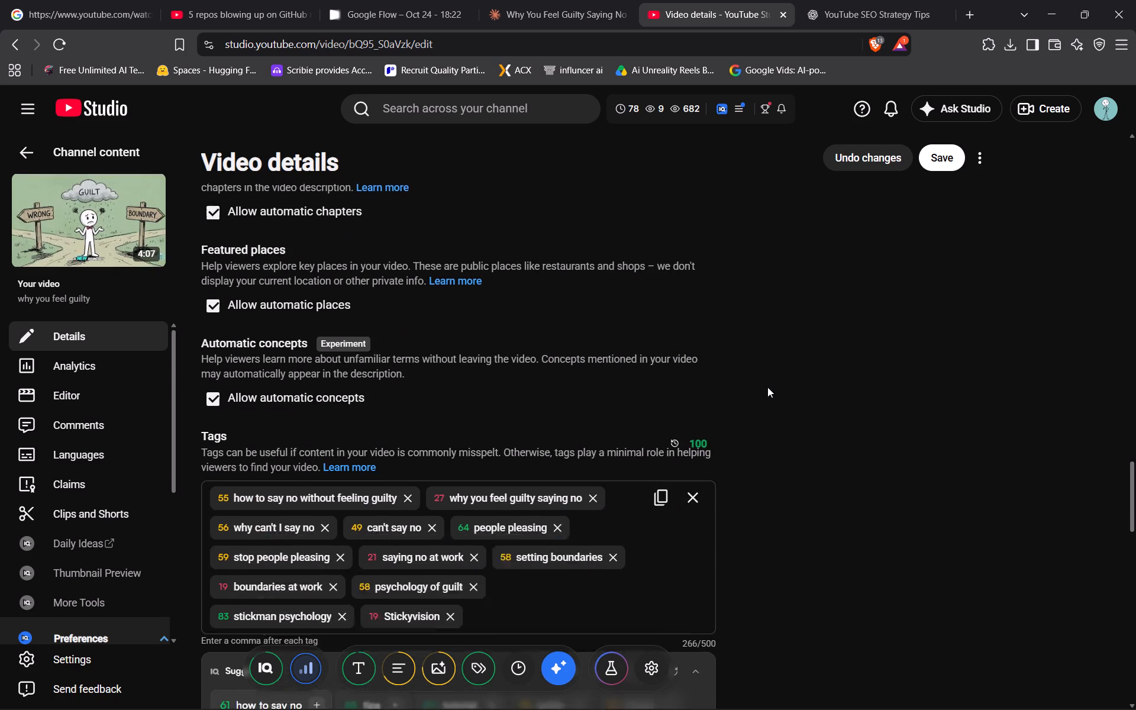
{"action": "scroll", "coordinate": [767, 387], "scroll_direction": "down", "scroll_amount": 1}
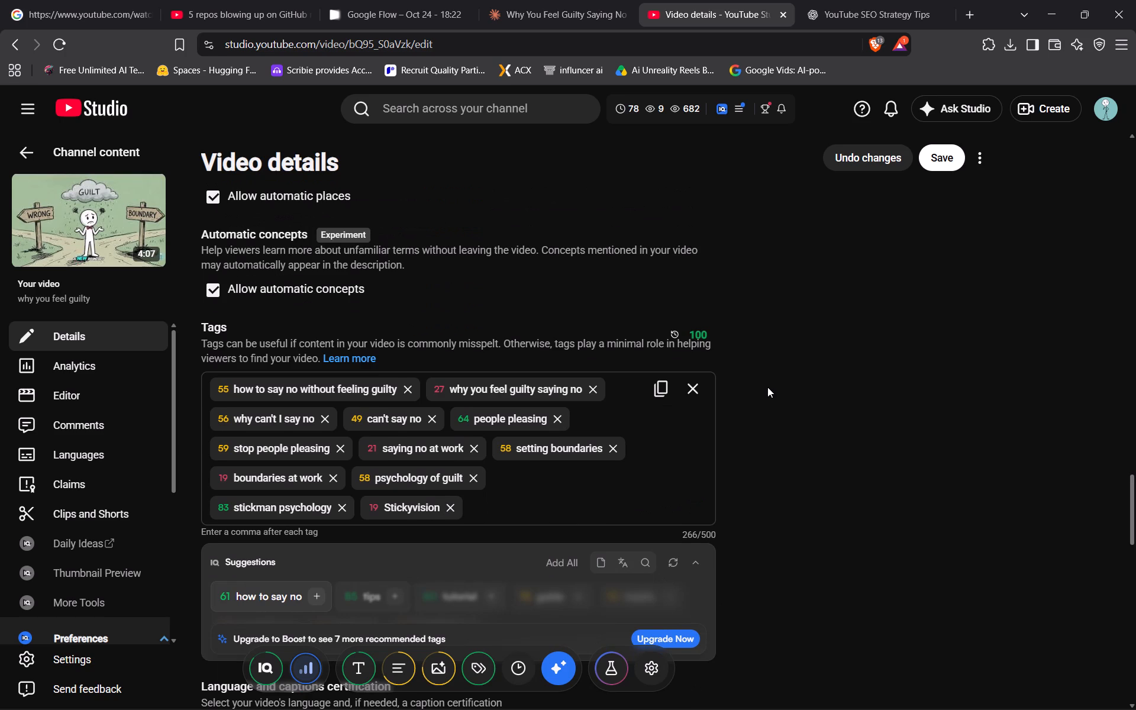
{"action": "scroll", "coordinate": [767, 387], "scroll_direction": "down", "scroll_amount": 5}
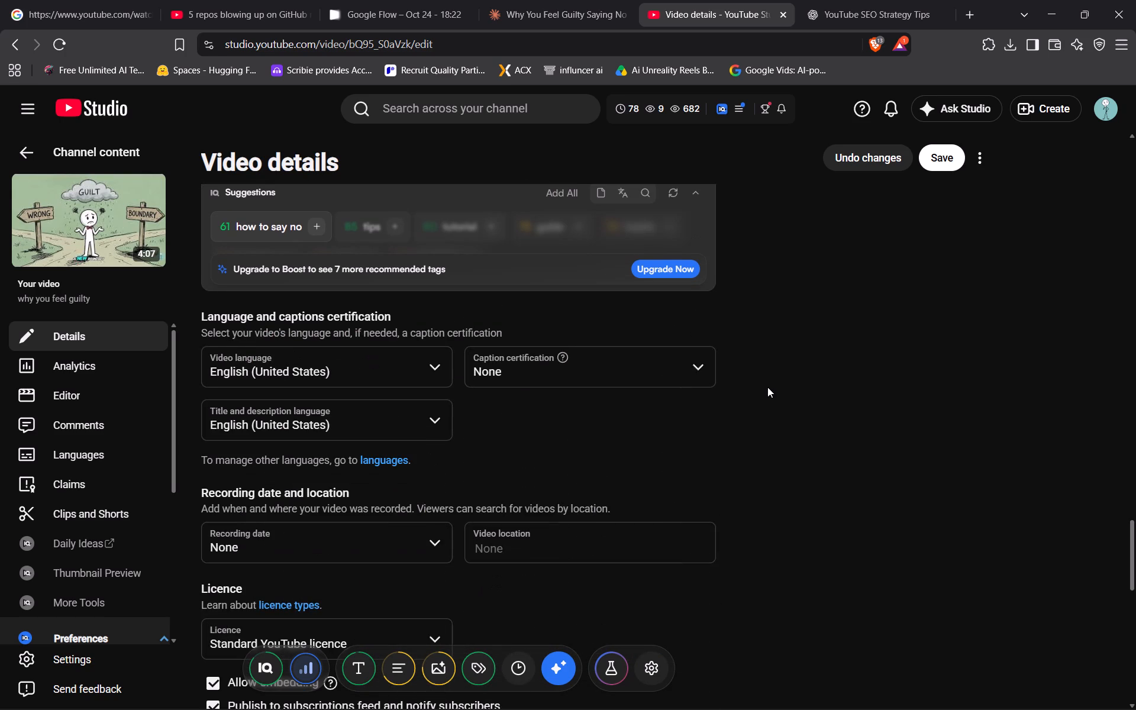
{"action": "scroll", "coordinate": [767, 387], "scroll_direction": "down", "scroll_amount": 3}
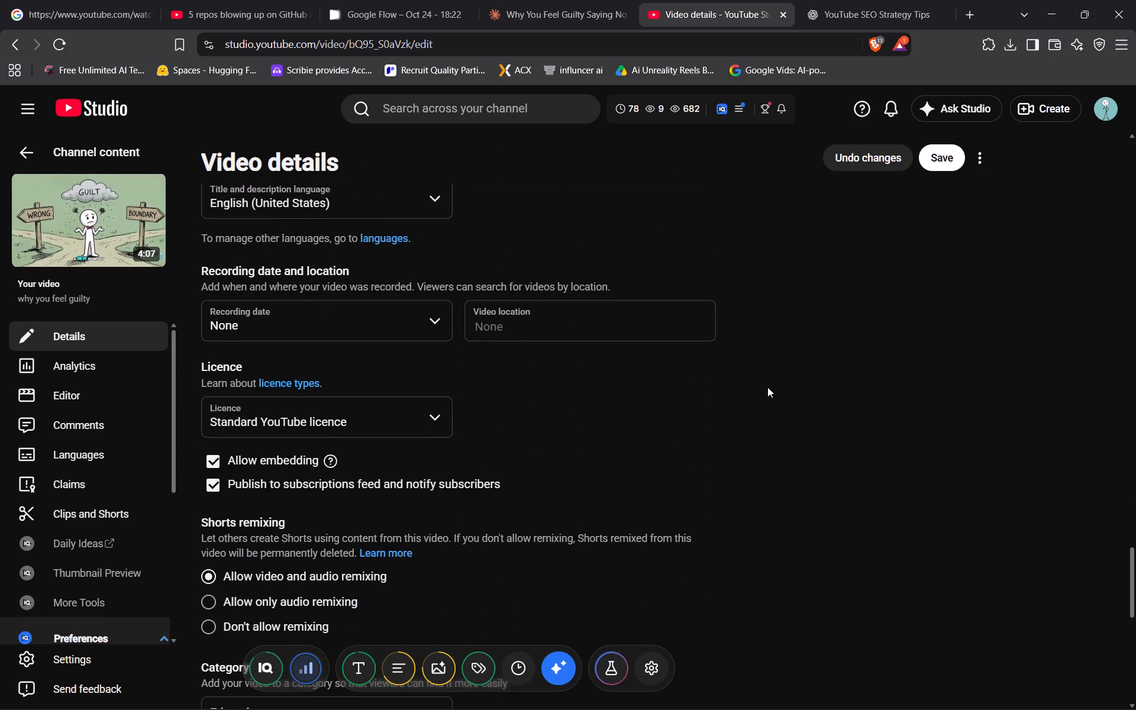
{"action": "scroll", "coordinate": [767, 387], "scroll_direction": "down", "scroll_amount": 3}
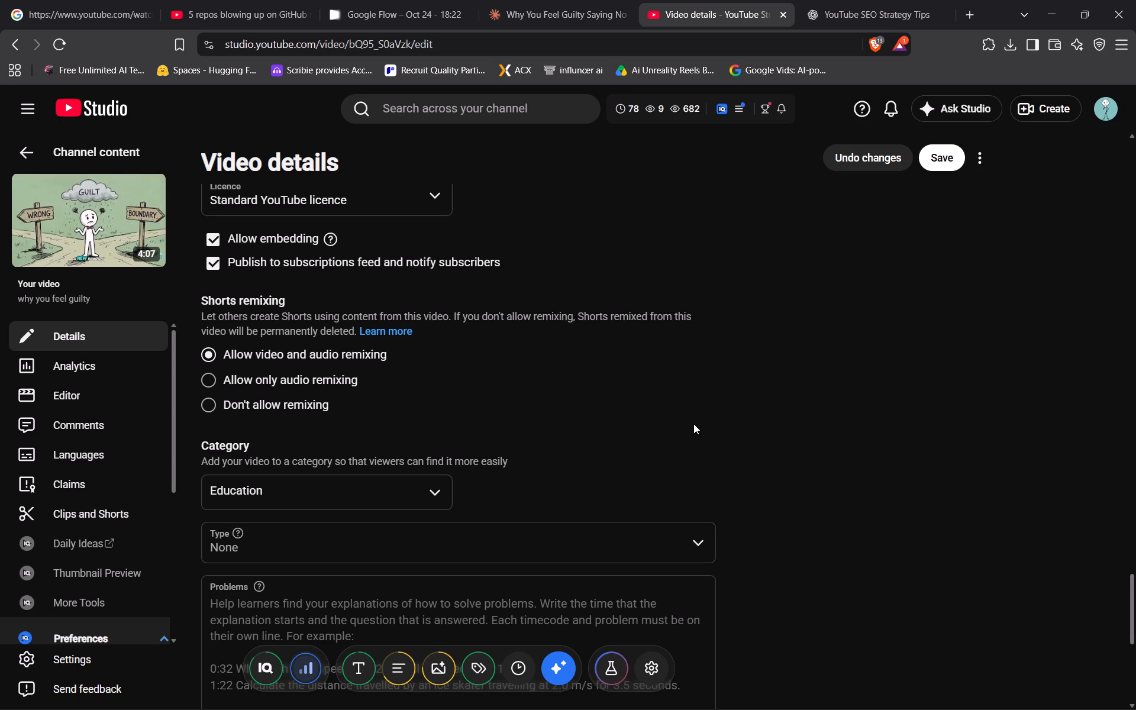
{"action": "scroll", "coordinate": [285, 660], "scroll_direction": "down", "scroll_amount": 3}
{"action": "scroll", "coordinate": [544, 367], "scroll_direction": "down", "scroll_amount": 5}
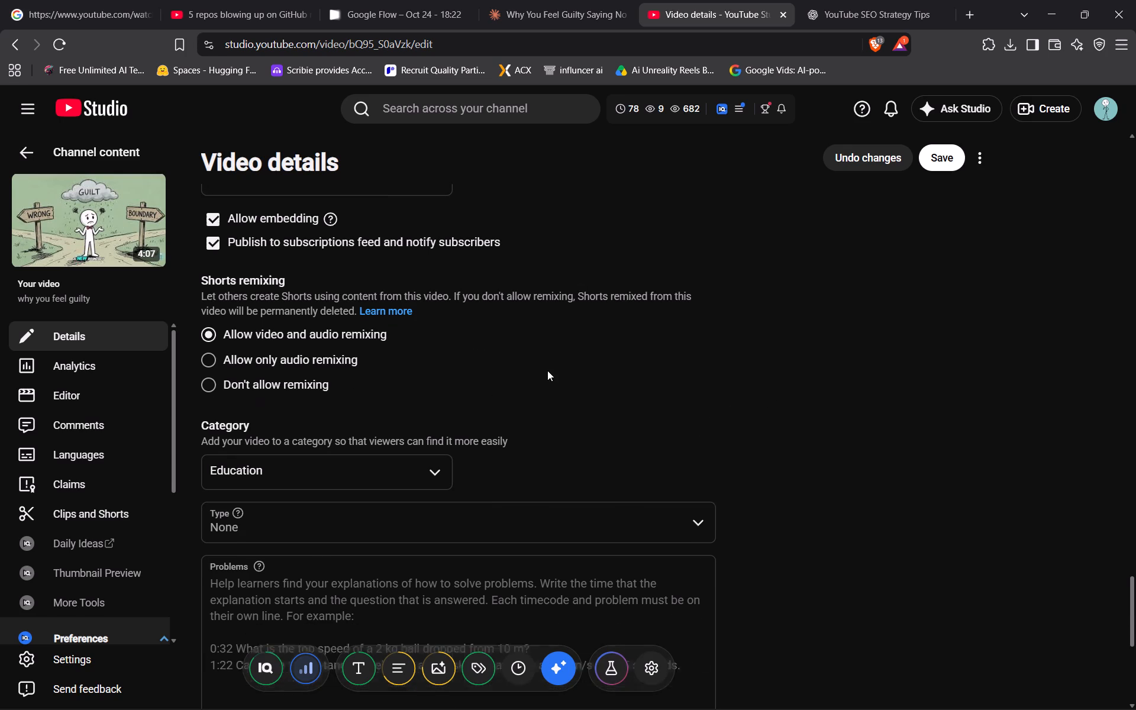
{"action": "scroll", "coordinate": [547, 370], "scroll_direction": "down", "scroll_amount": 9}
Open the video's English (United States) subtitles editor and close it without editing.
{"action": "scroll", "coordinate": [685, 470], "scroll_direction": "up", "scroll_amount": 16}
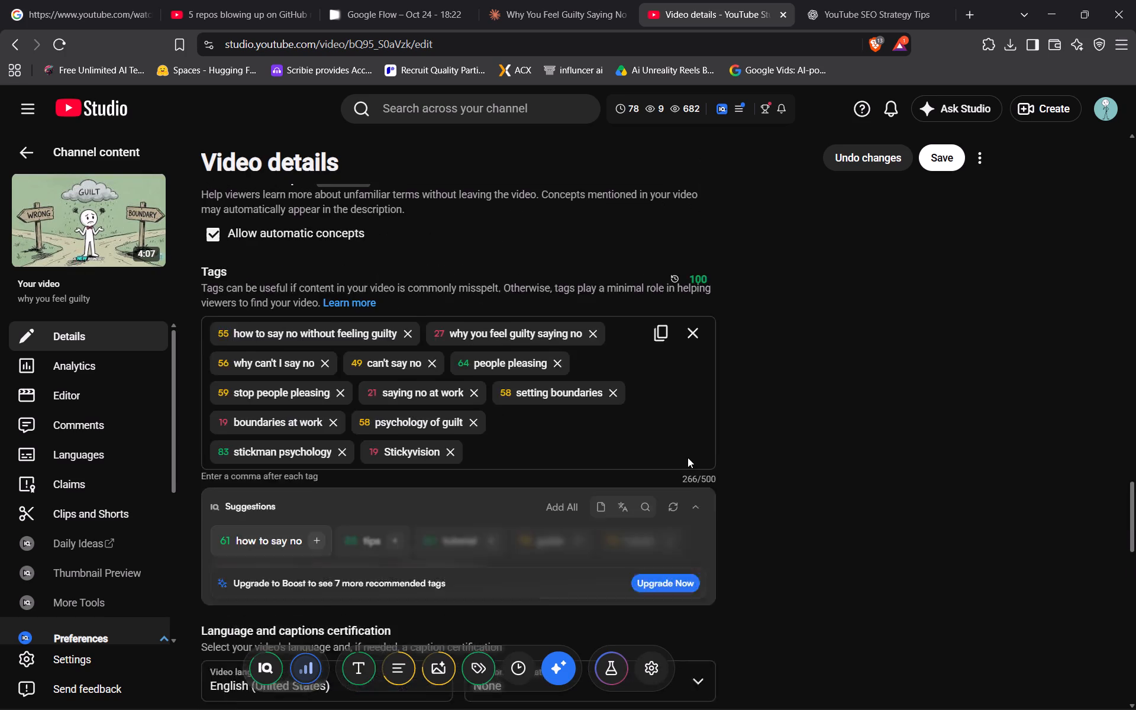
{"action": "scroll", "coordinate": [688, 457], "scroll_direction": "up", "scroll_amount": 20}
{"action": "scroll", "coordinate": [688, 457], "scroll_direction": "up", "scroll_amount": 9}
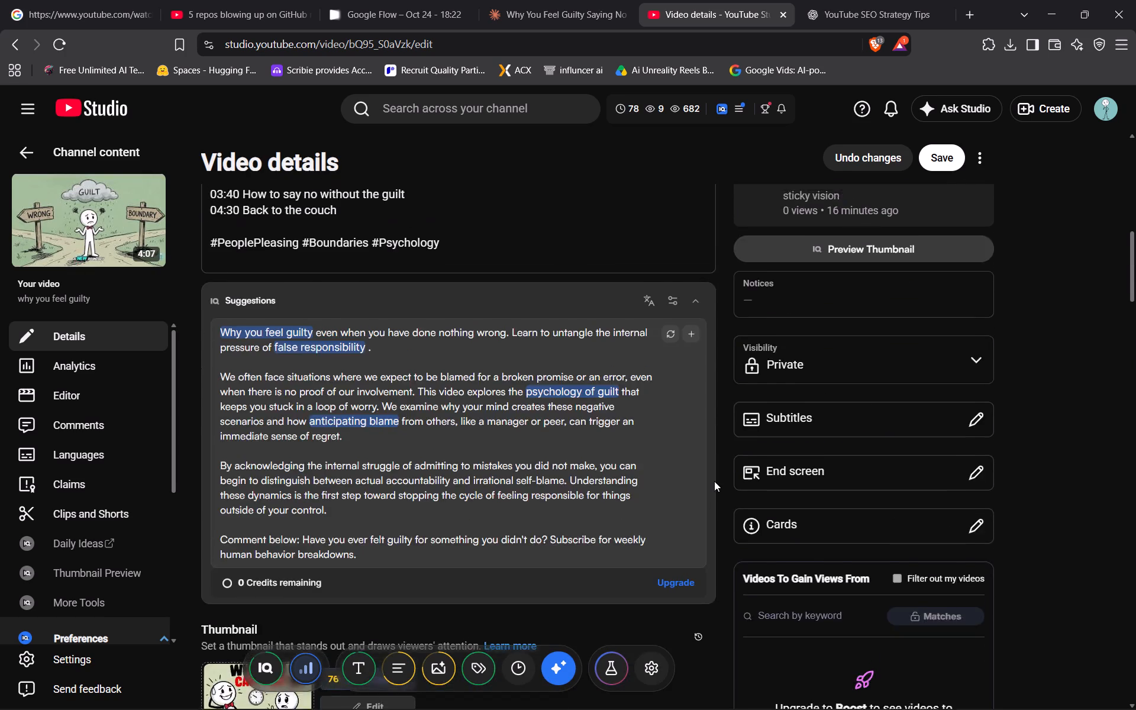
{"action": "scroll", "coordinate": [714, 481], "scroll_direction": "up", "scroll_amount": 1}
{"action": "scroll", "coordinate": [683, 510], "scroll_direction": "down", "scroll_amount": 2}
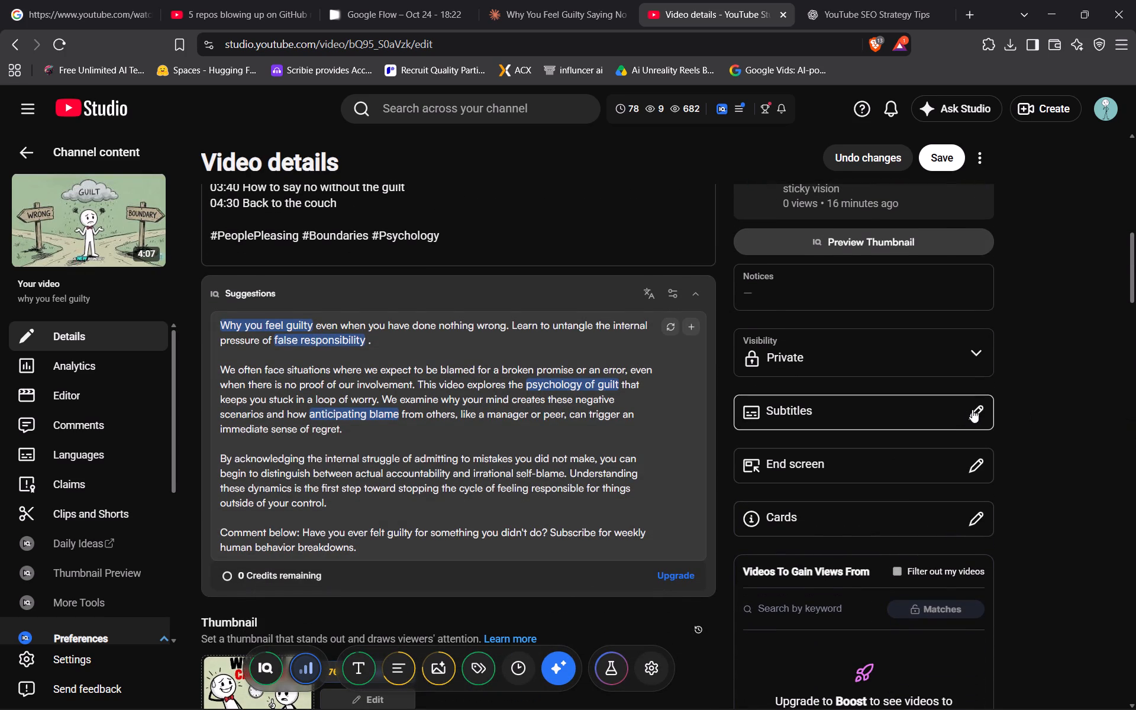
{"action": "left_click", "coordinate": [972, 409]}
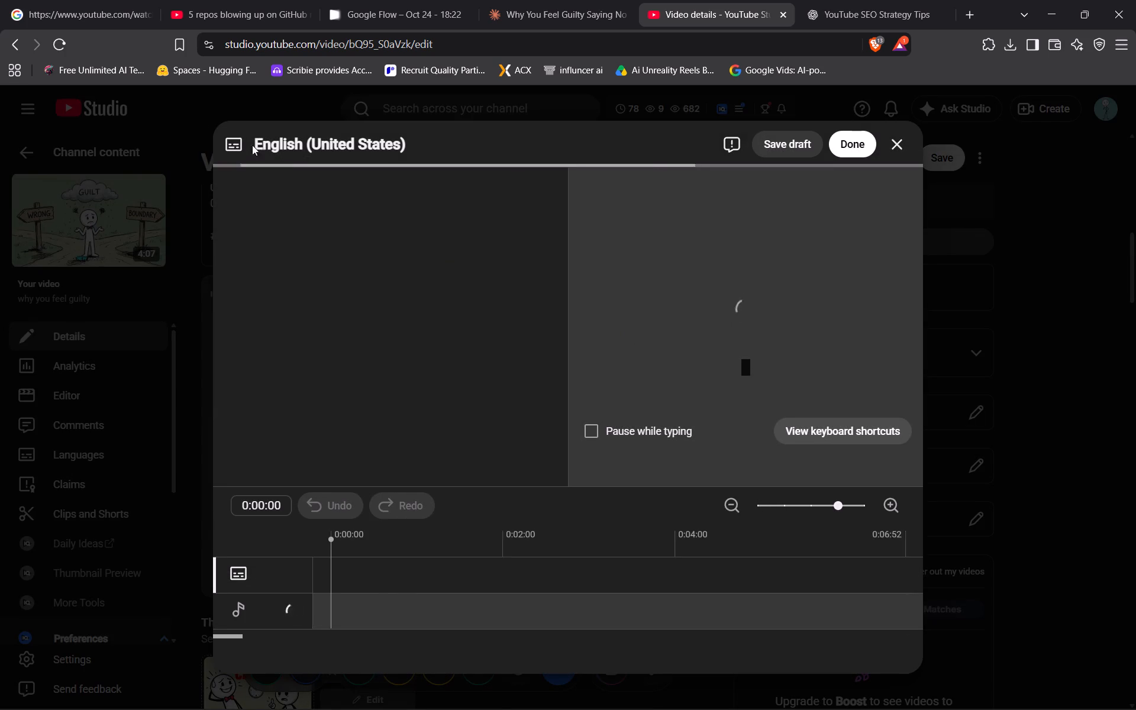
{"action": "left_click", "coordinate": [898, 149]}
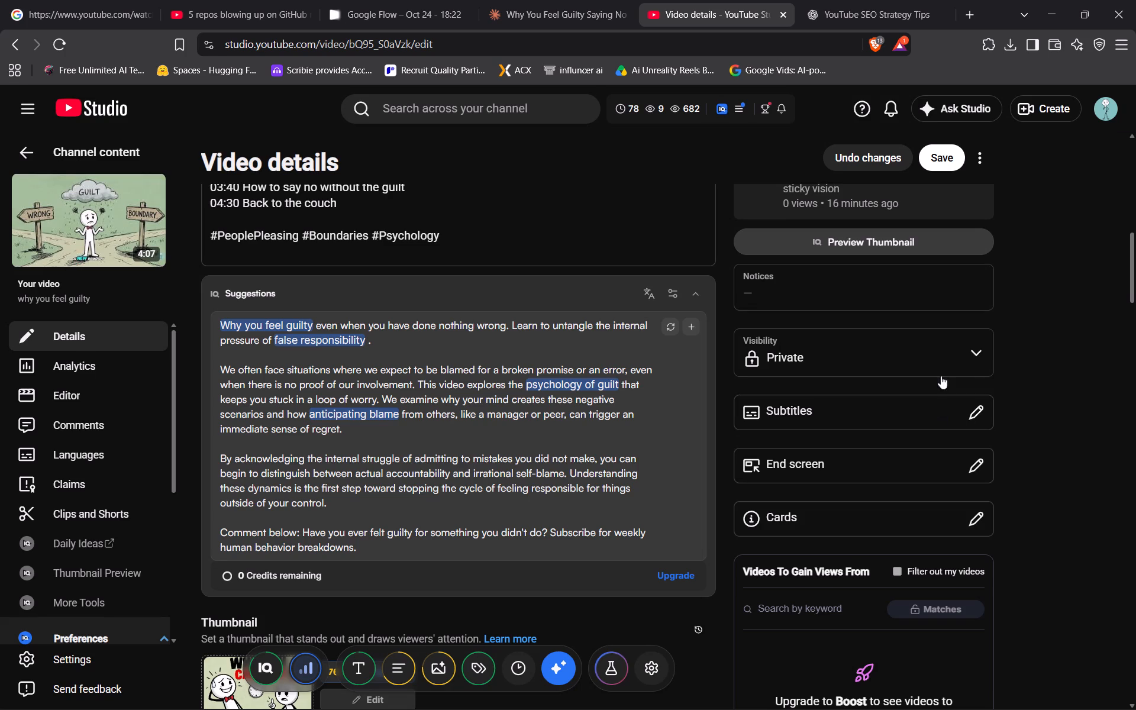
Schedule the video to go public on 31 Oct 2026 at 04:30.
{"action": "scroll", "coordinate": [915, 371], "scroll_direction": "up", "scroll_amount": 1}
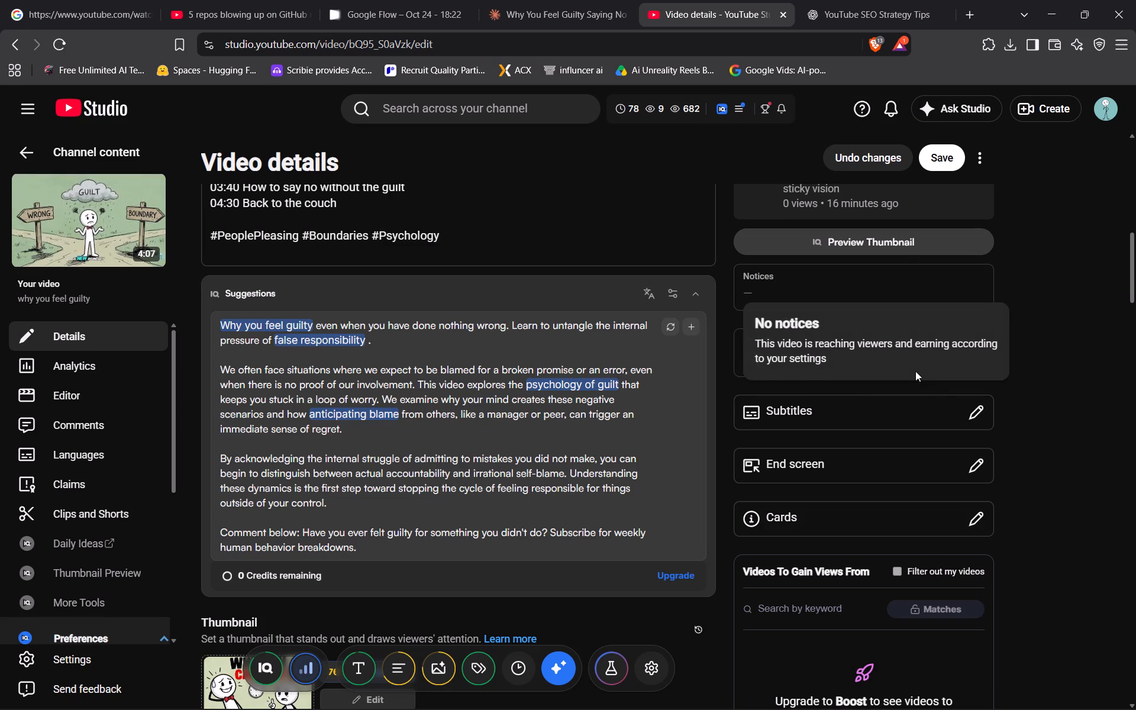
{"action": "scroll", "coordinate": [915, 371], "scroll_direction": "up", "scroll_amount": 1}
{"action": "left_click", "coordinate": [985, 344]}
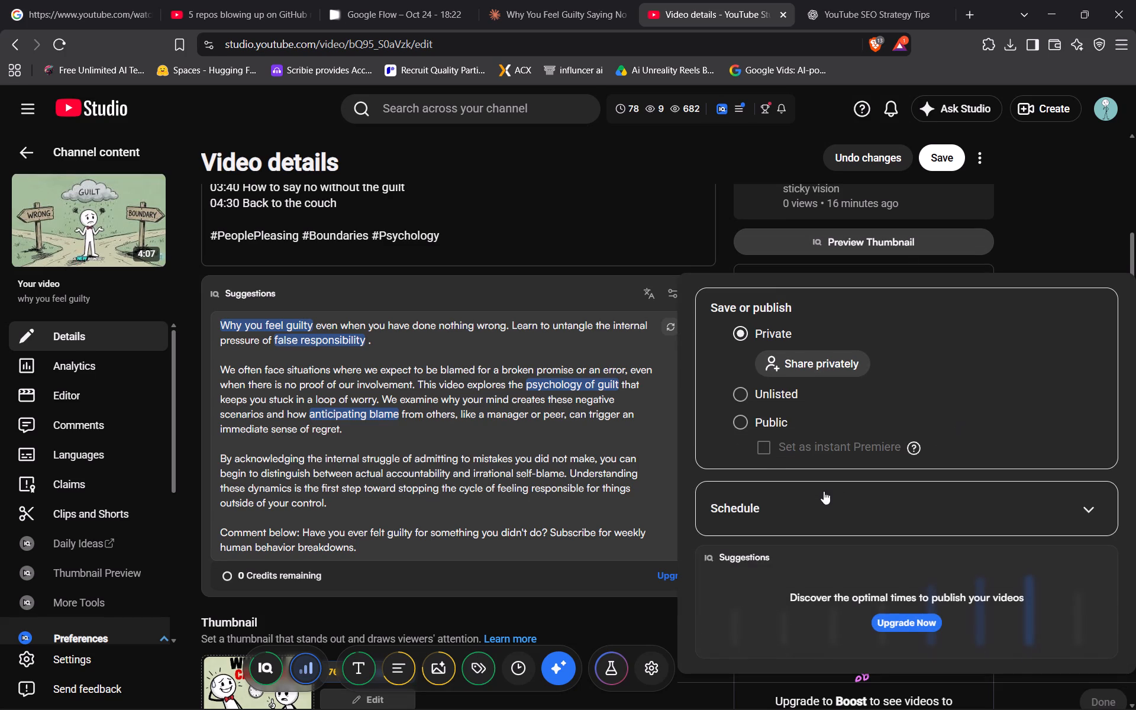
{"action": "left_click", "coordinate": [751, 501]}
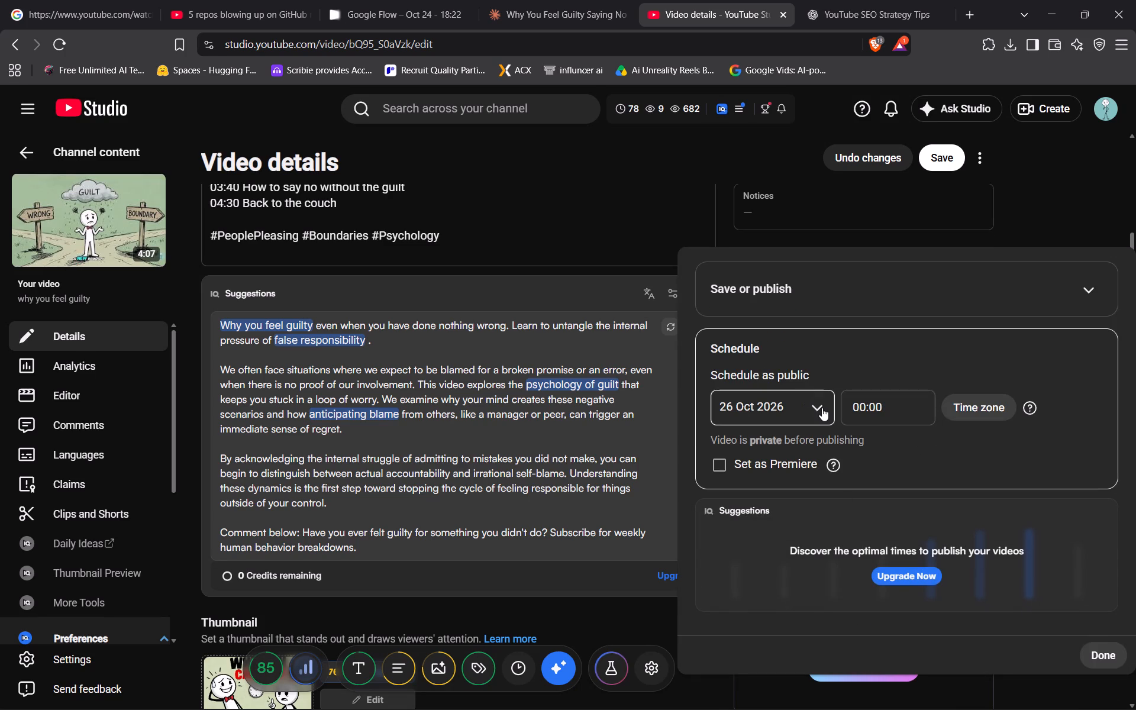
{"action": "left_click", "coordinate": [822, 408]}
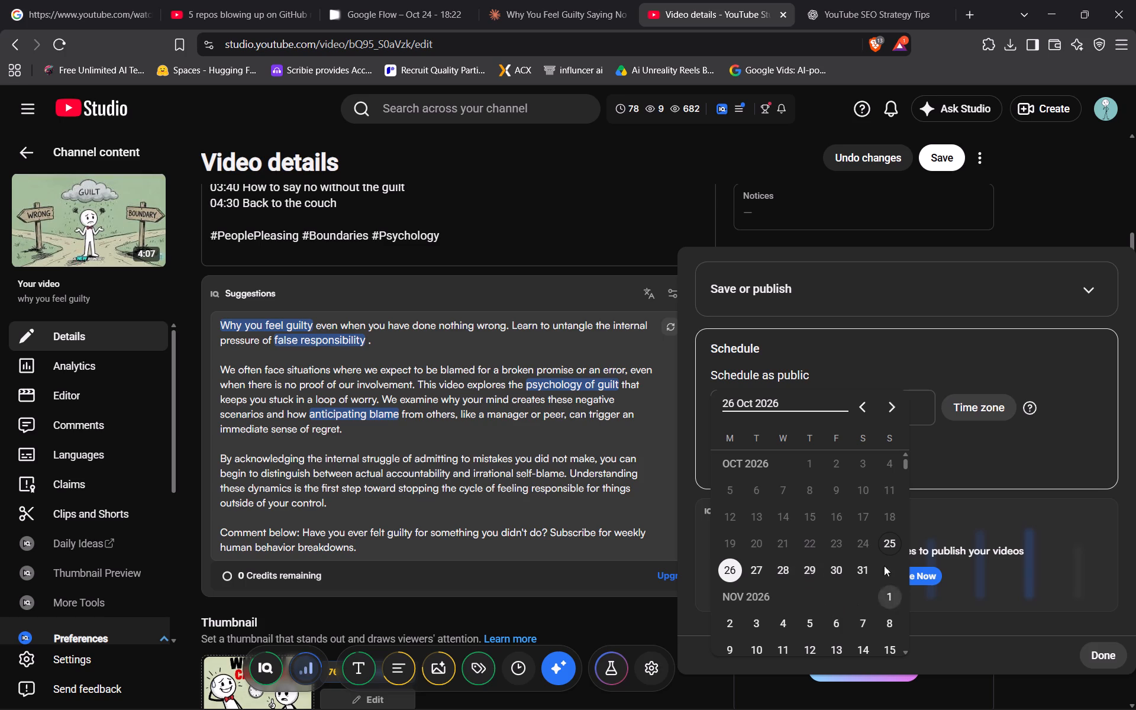
{"action": "left_click", "coordinate": [866, 563]}
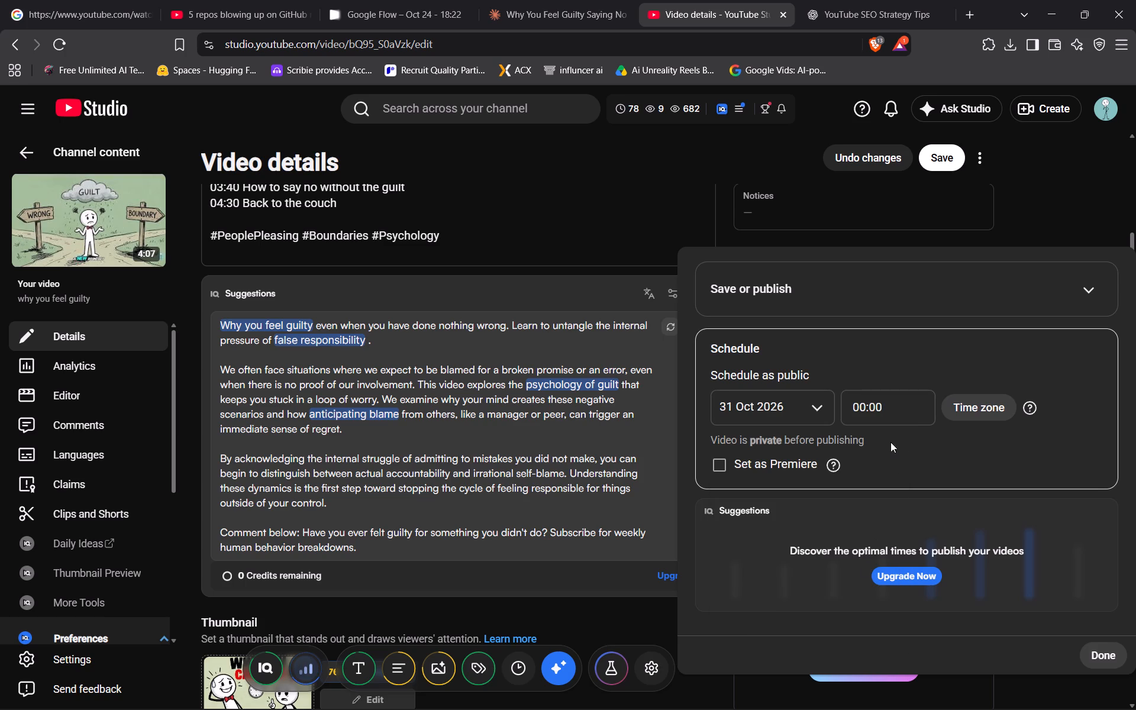
{"action": "left_click", "coordinate": [892, 405]}
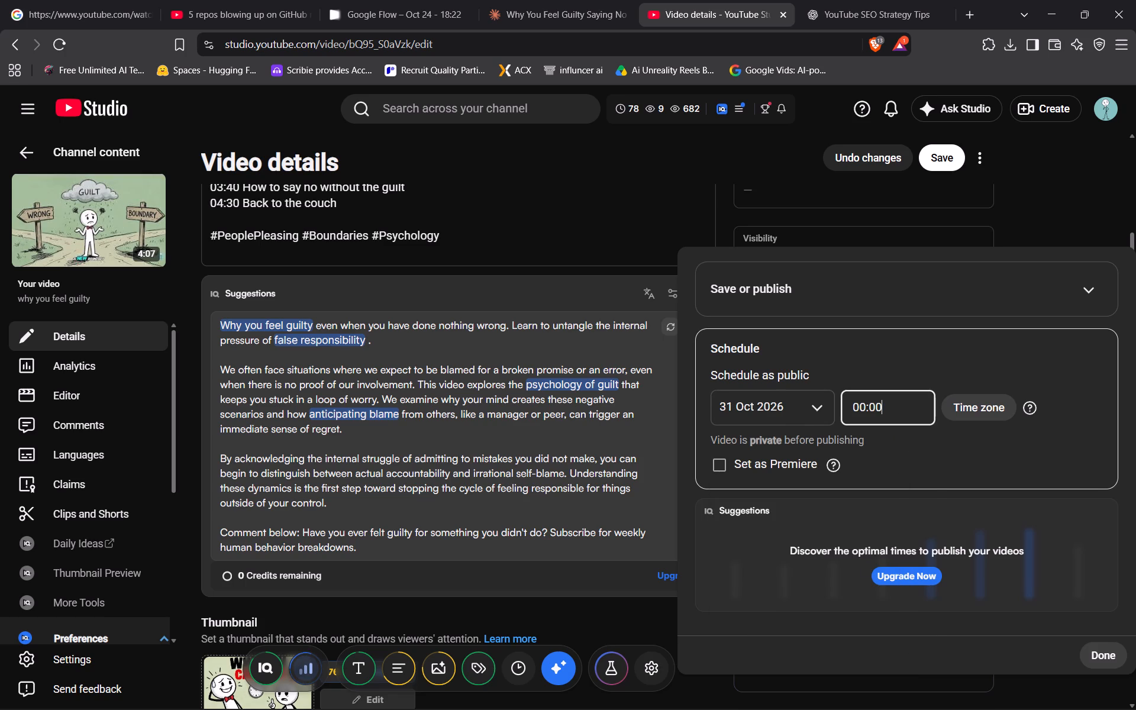
{"action": "scroll", "coordinate": [901, 493], "scroll_direction": "down", "scroll_amount": 4}
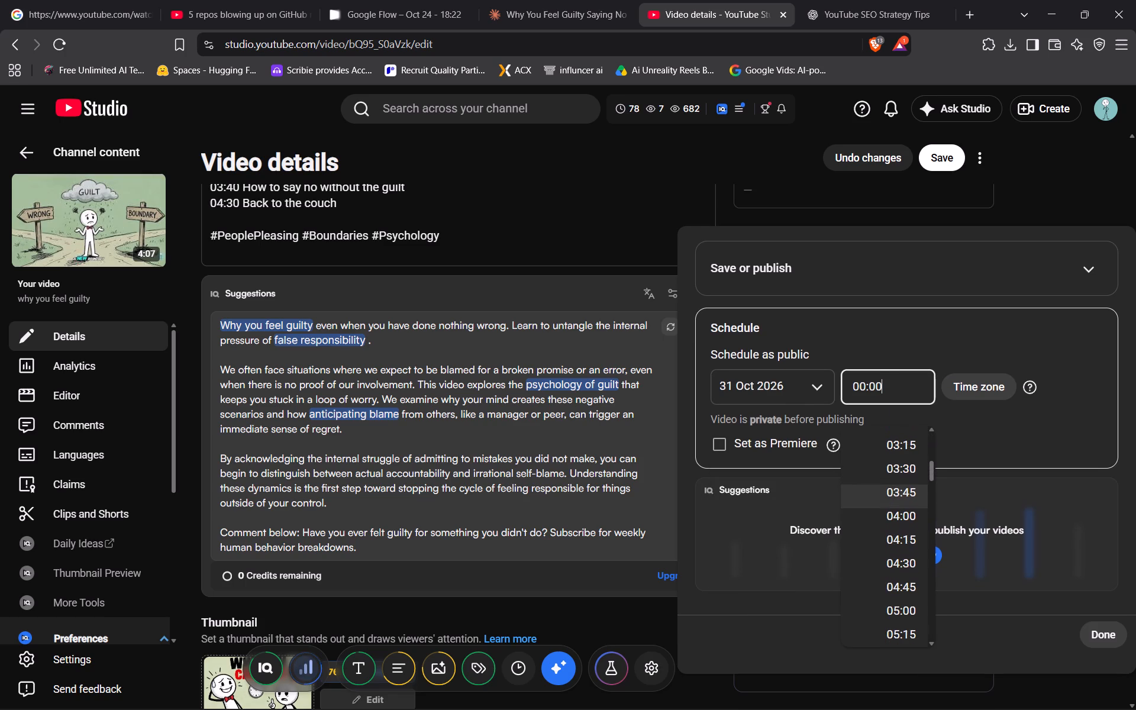
{"action": "left_click", "coordinate": [905, 567]}
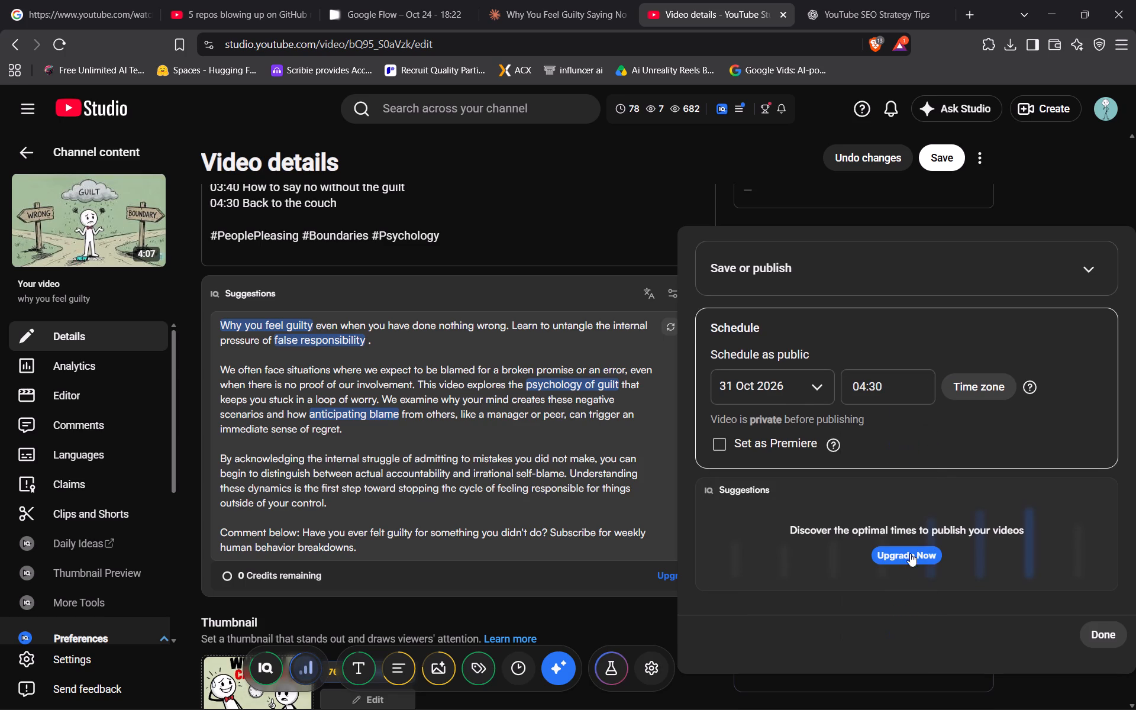
{"action": "scroll", "coordinate": [944, 444], "scroll_direction": "down", "scroll_amount": 2}
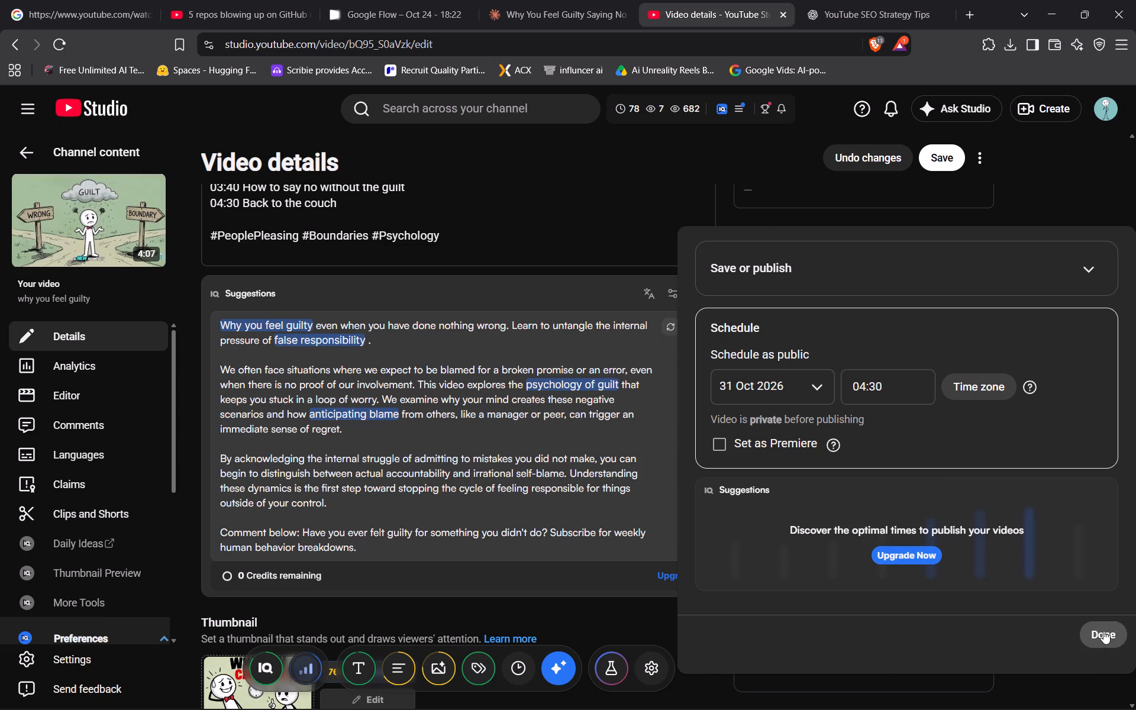
{"action": "left_click", "coordinate": [1103, 631]}
Save all the changes made to the video's details.
{"action": "scroll", "coordinate": [566, 475], "scroll_direction": "down", "scroll_amount": 3}
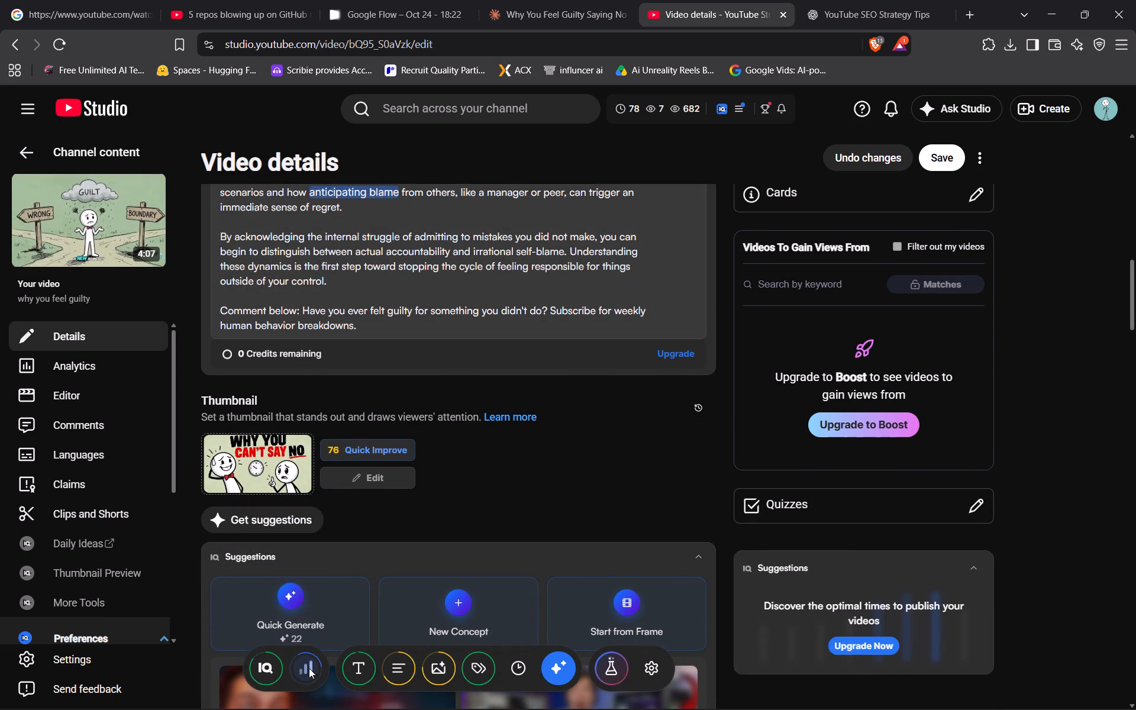
{"action": "scroll", "coordinate": [584, 477], "scroll_direction": "down", "scroll_amount": 4}
{"action": "scroll", "coordinate": [584, 477], "scroll_direction": "up", "scroll_amount": 14}
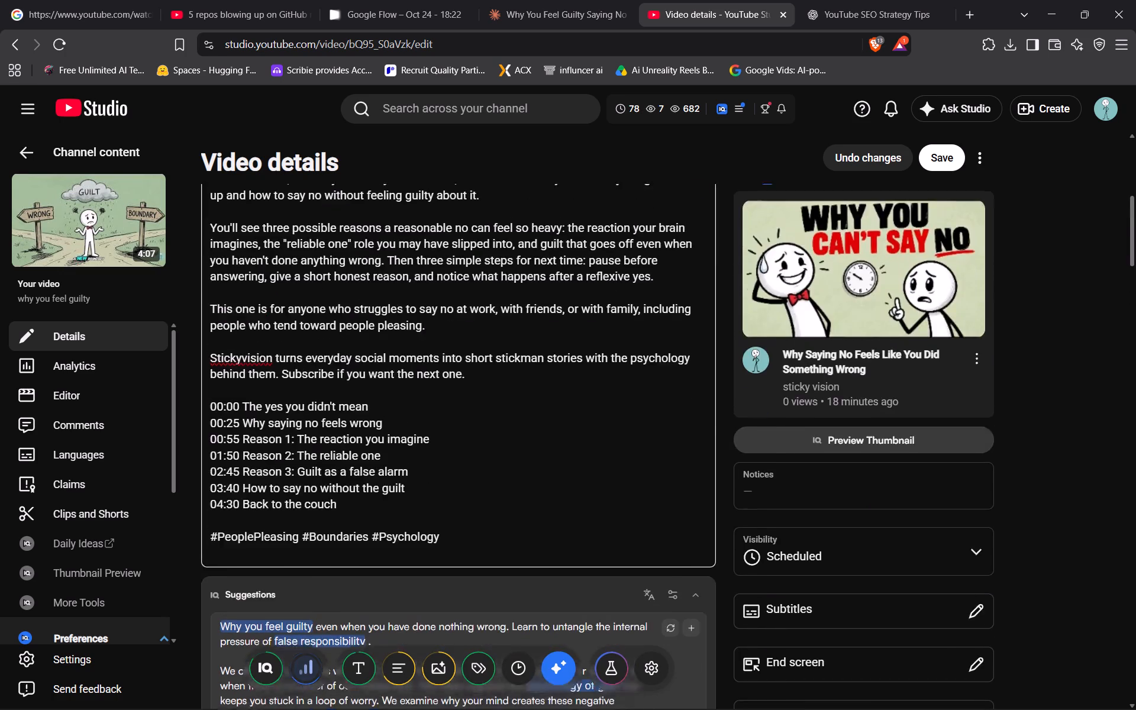
{"action": "scroll", "coordinate": [585, 476], "scroll_direction": "up", "scroll_amount": 10}
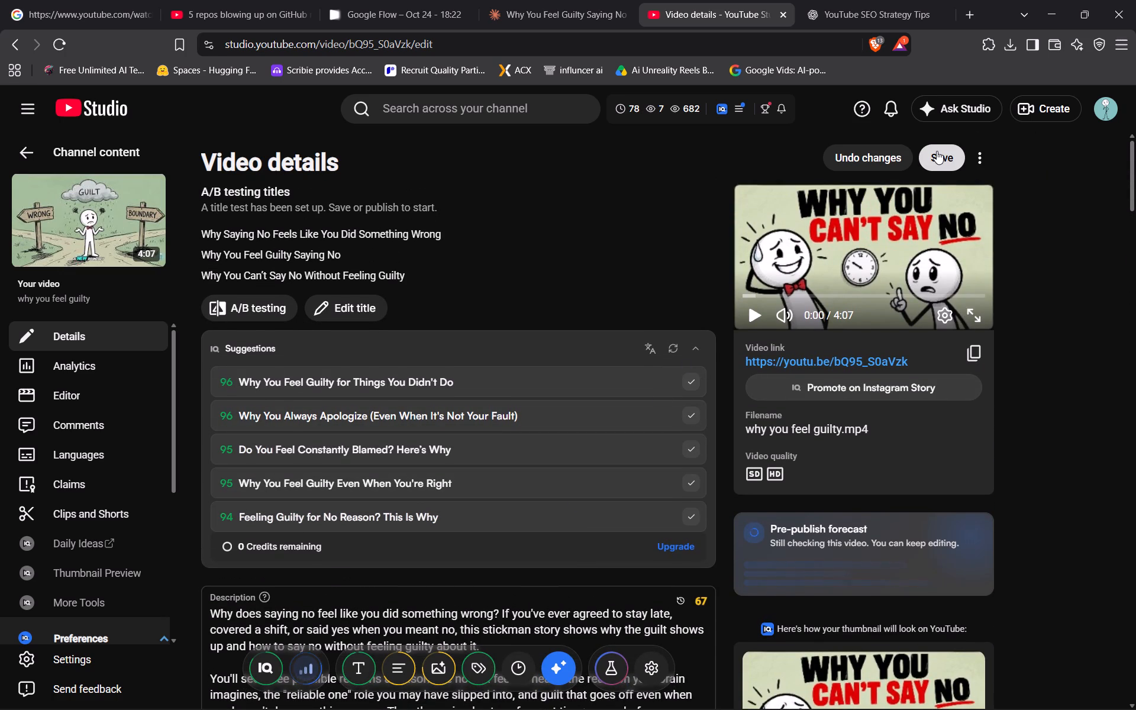
{"action": "left_click", "coordinate": [951, 163]}
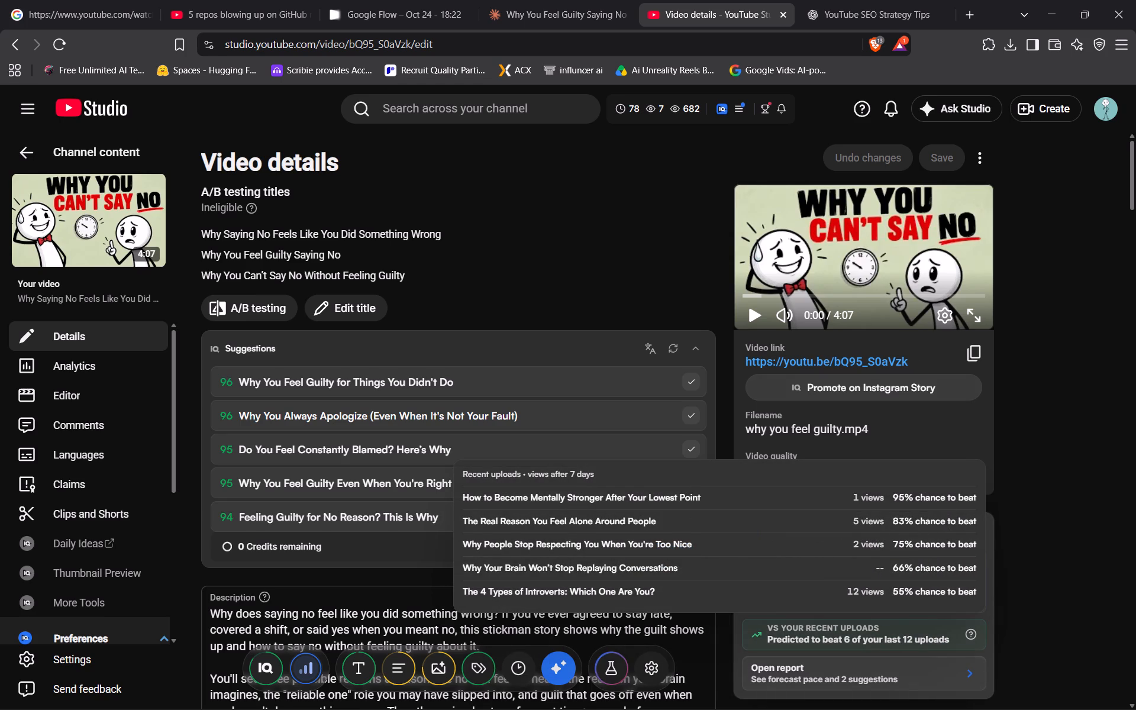
Open the video's pre-publish forecast report, examine the expected views and improvement suggestions, and close it.
{"action": "scroll", "coordinate": [996, 583], "scroll_direction": "down", "scroll_amount": 2}
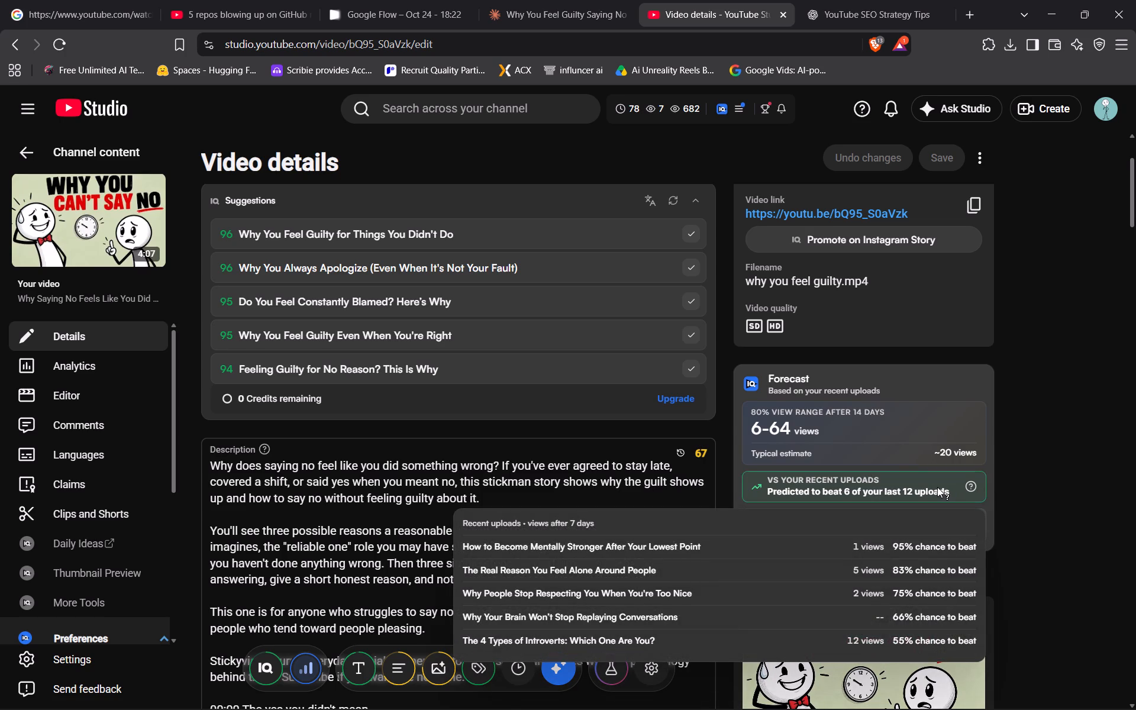
{"action": "scroll", "coordinate": [1037, 453], "scroll_direction": "down", "scroll_amount": 2}
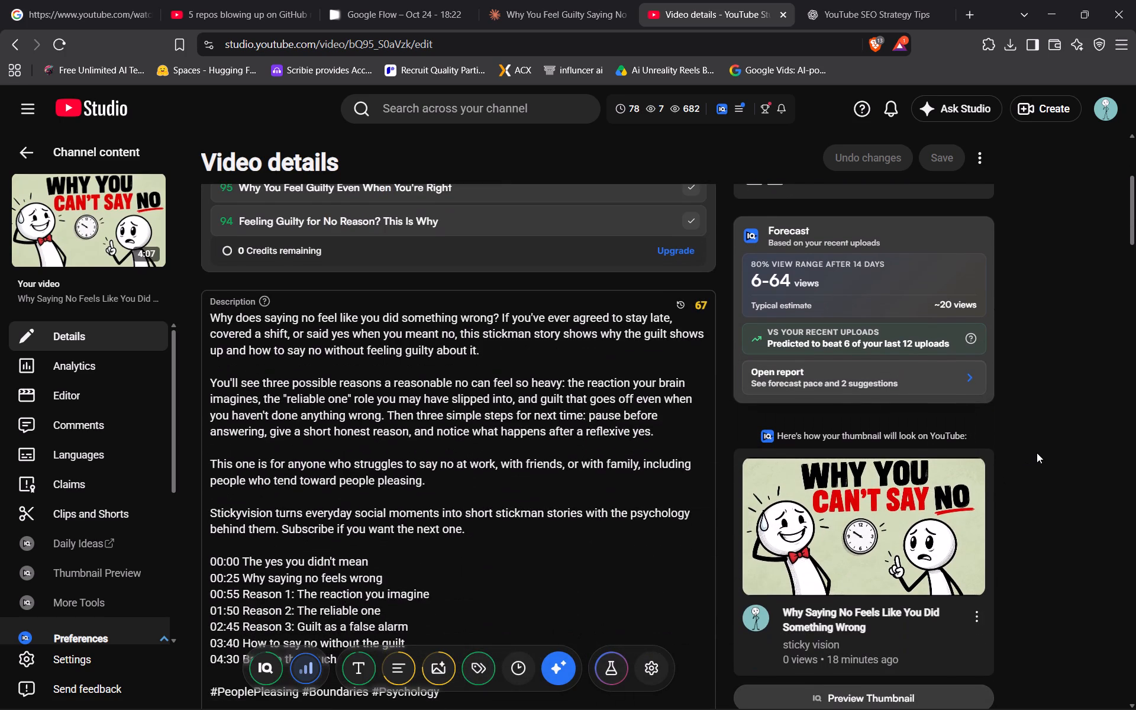
{"action": "scroll", "coordinate": [1037, 453], "scroll_direction": "up", "scroll_amount": 1}
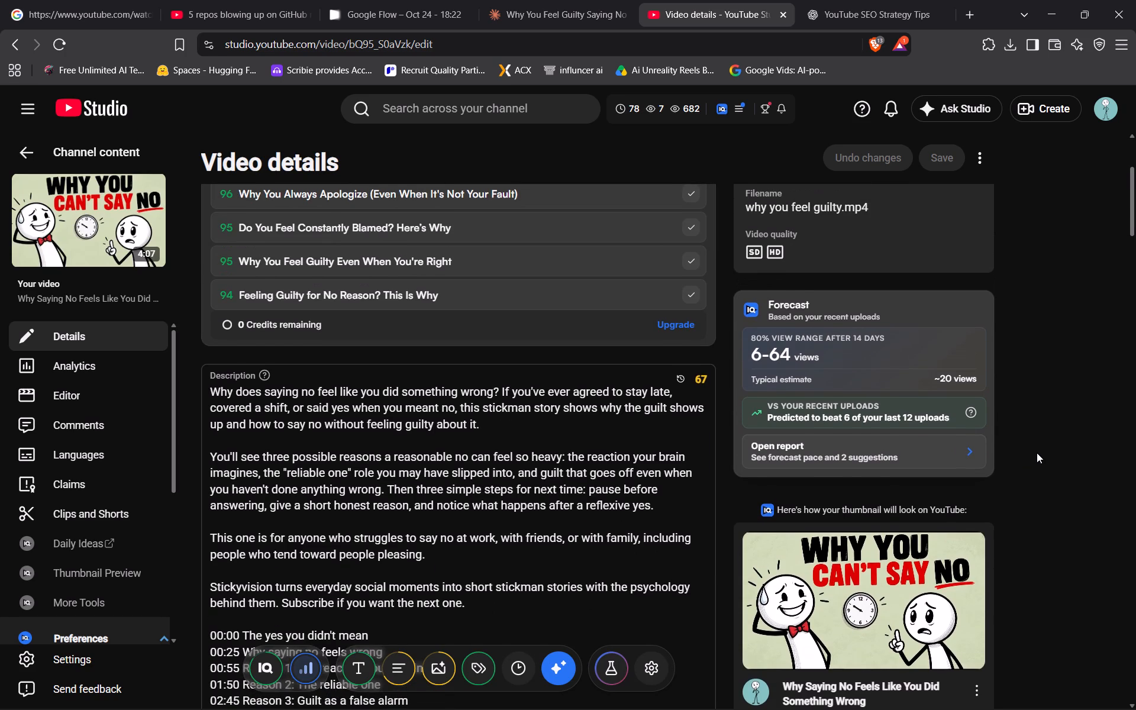
{"action": "left_click", "coordinate": [950, 449]}
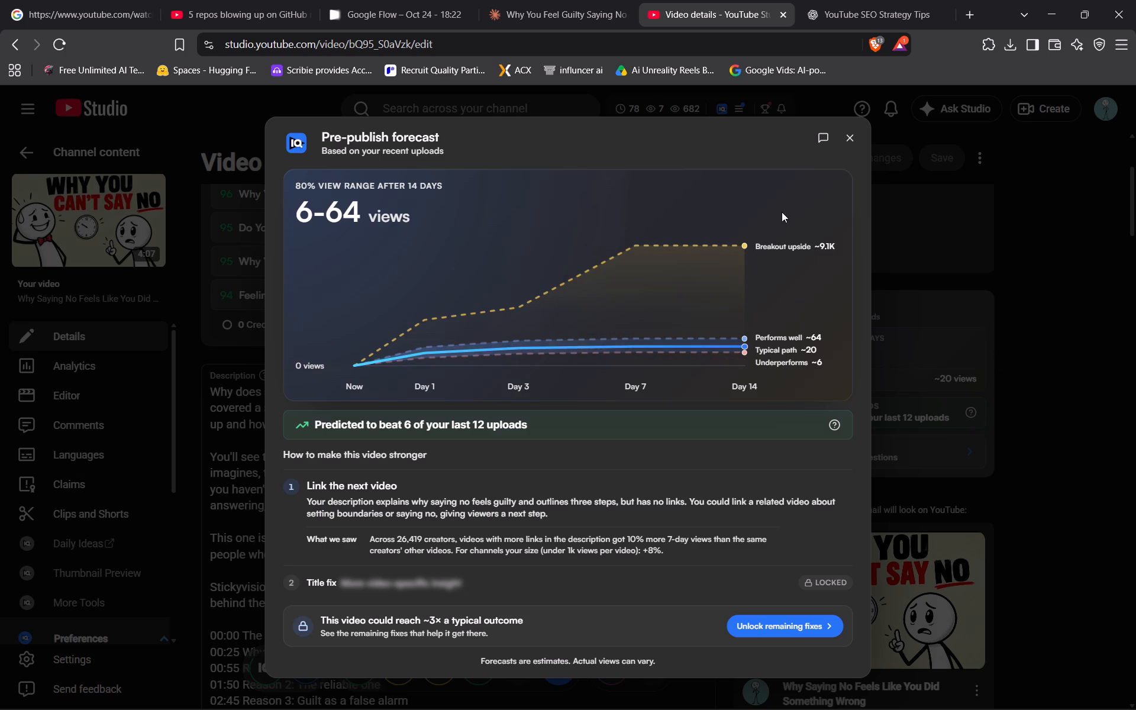
{"action": "left_click", "coordinate": [853, 135]}
Check the video's details from titles to audience settings, dismissing the vidIQ feedback request.
{"action": "scroll", "coordinate": [899, 423], "scroll_direction": "down", "scroll_amount": 5}
{"action": "scroll", "coordinate": [899, 423], "scroll_direction": "up", "scroll_amount": 11}
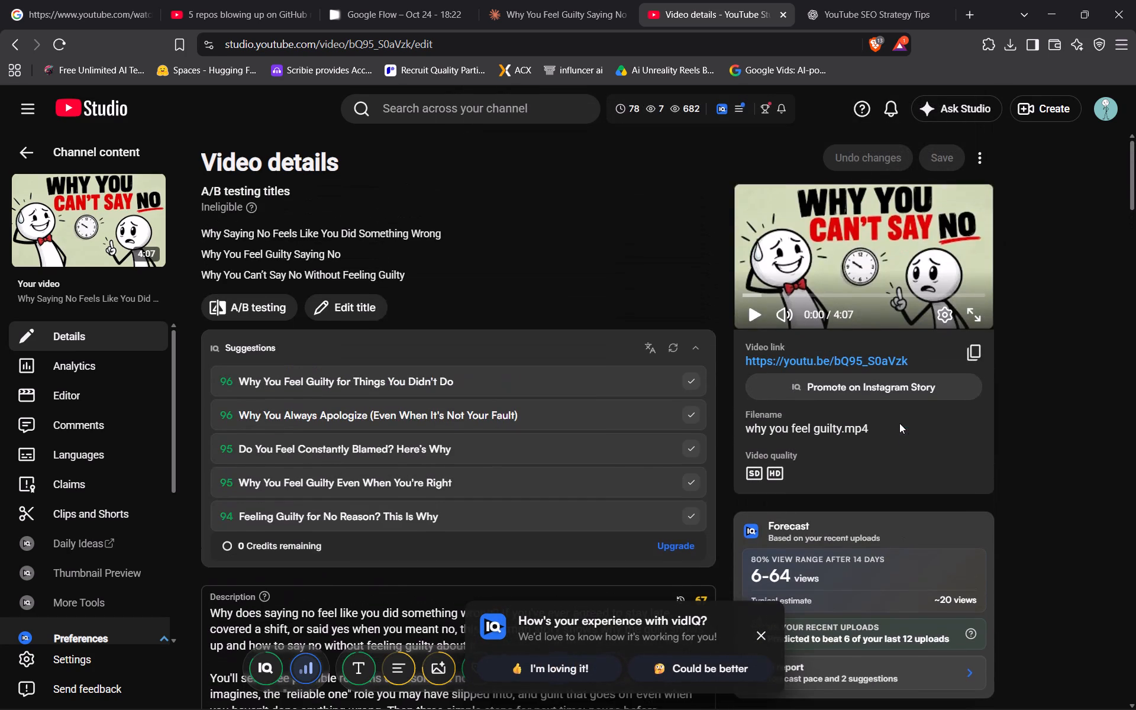
{"action": "scroll", "coordinate": [665, 371], "scroll_direction": "down", "scroll_amount": 6}
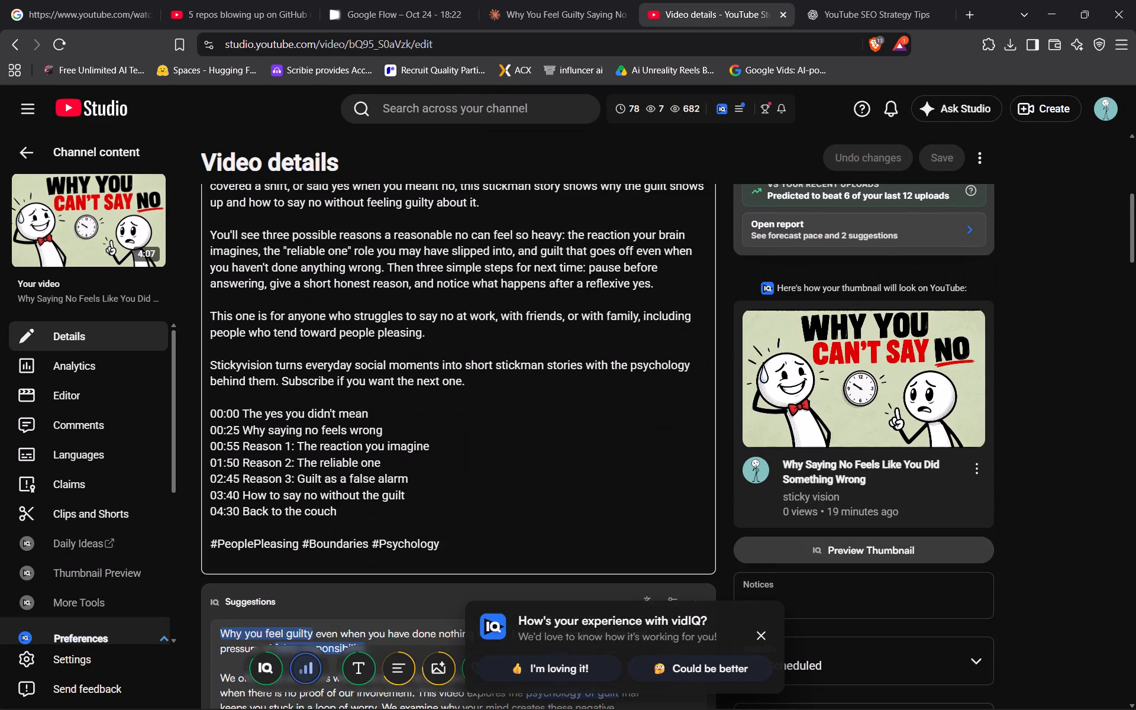
{"action": "left_click", "coordinate": [762, 632]}
{"action": "scroll", "coordinate": [779, 553], "scroll_direction": "down", "scroll_amount": 12}
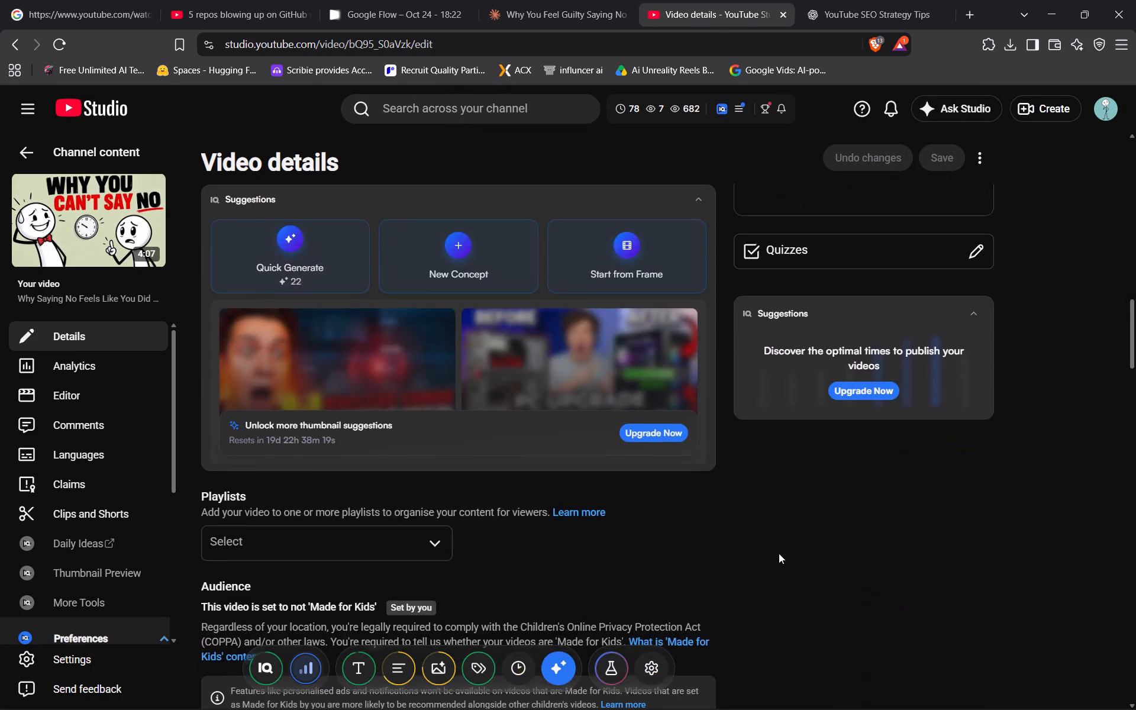
{"action": "scroll", "coordinate": [779, 553], "scroll_direction": "down", "scroll_amount": 6}
{"action": "scroll", "coordinate": [779, 553], "scroll_direction": "up", "scroll_amount": 20}
{"action": "scroll", "coordinate": [779, 553], "scroll_direction": "up", "scroll_amount": 15}
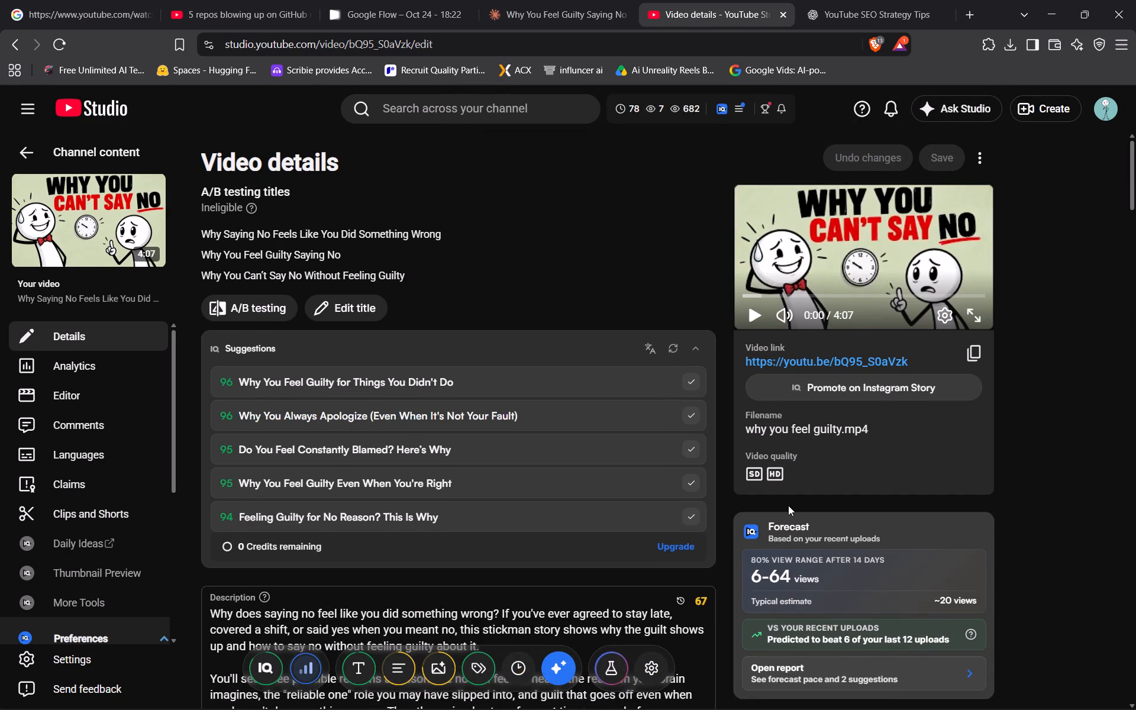
{"action": "left_click", "coordinate": [496, 291]}
{"action": "left_click", "coordinate": [944, 153]}
Leave the video's details and examine the channel analytics on the channel dashboard.
{"action": "left_click", "coordinate": [25, 148]}
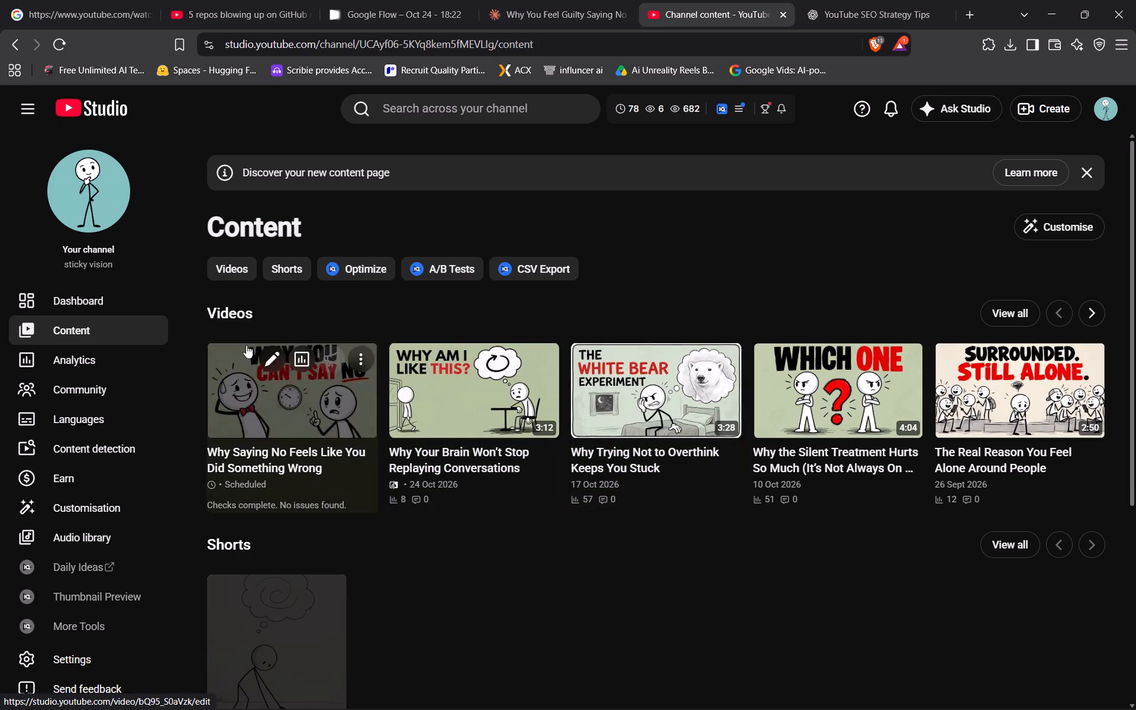
{"action": "left_click", "coordinate": [94, 305]}
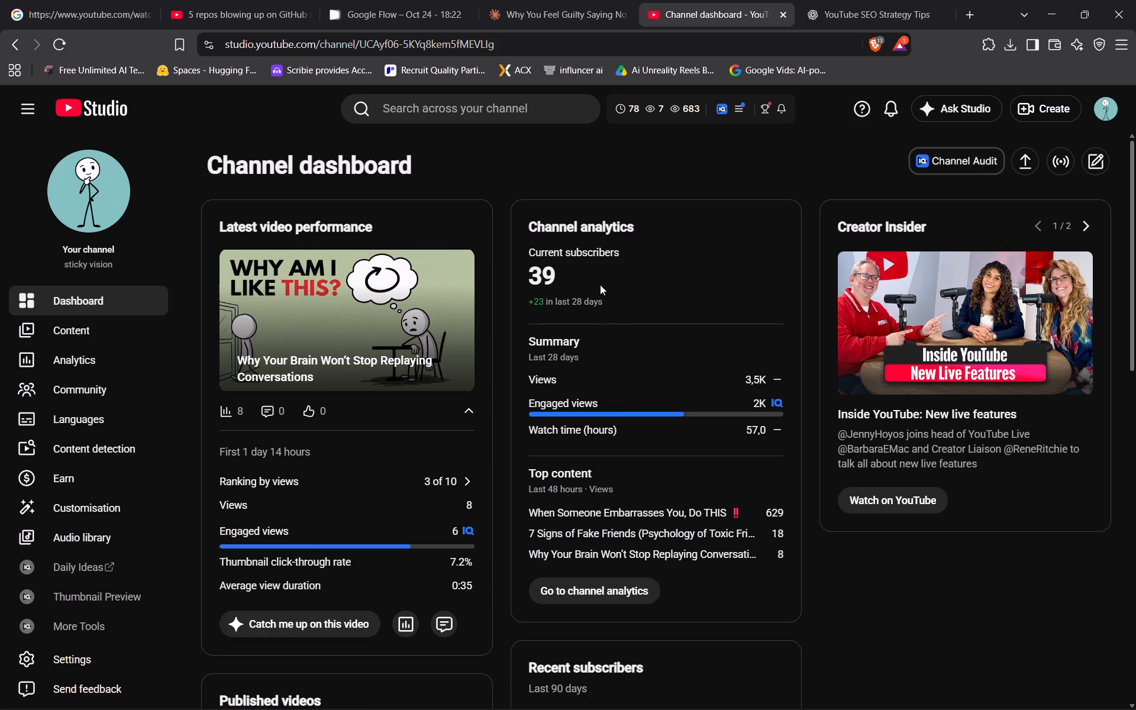
{"action": "left_click", "coordinate": [559, 277]}
{"action": "left_click", "coordinate": [577, 302]}
{"action": "left_click", "coordinate": [594, 246]}
{"action": "left_click", "coordinate": [590, 222]}
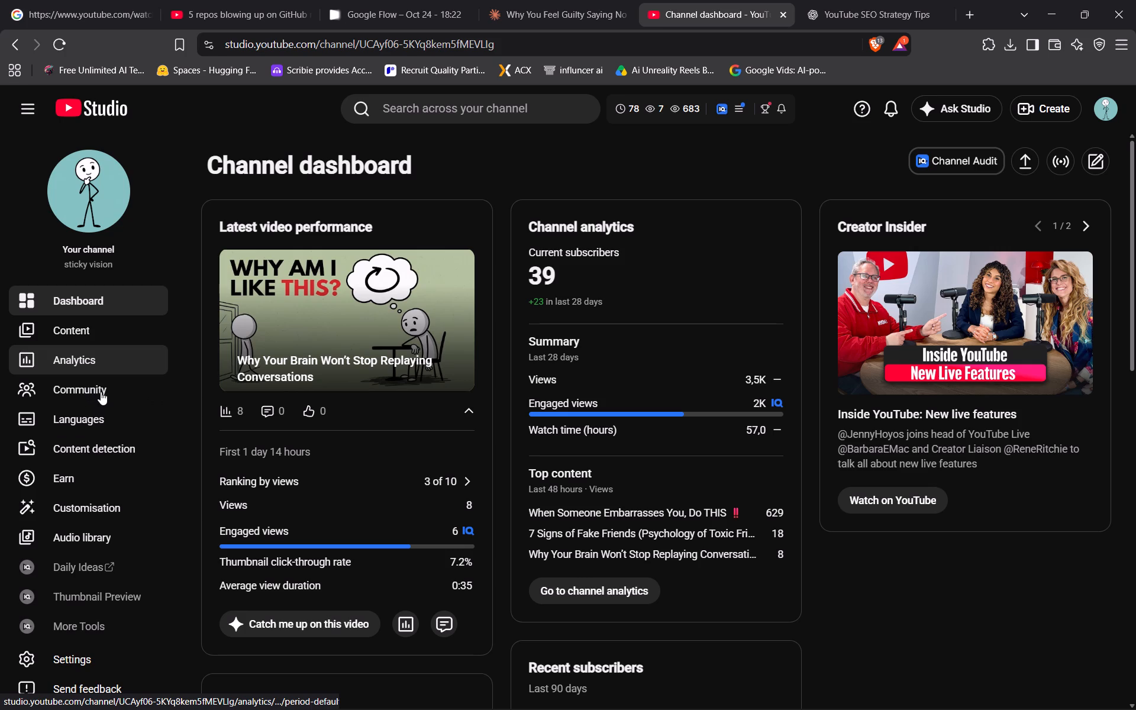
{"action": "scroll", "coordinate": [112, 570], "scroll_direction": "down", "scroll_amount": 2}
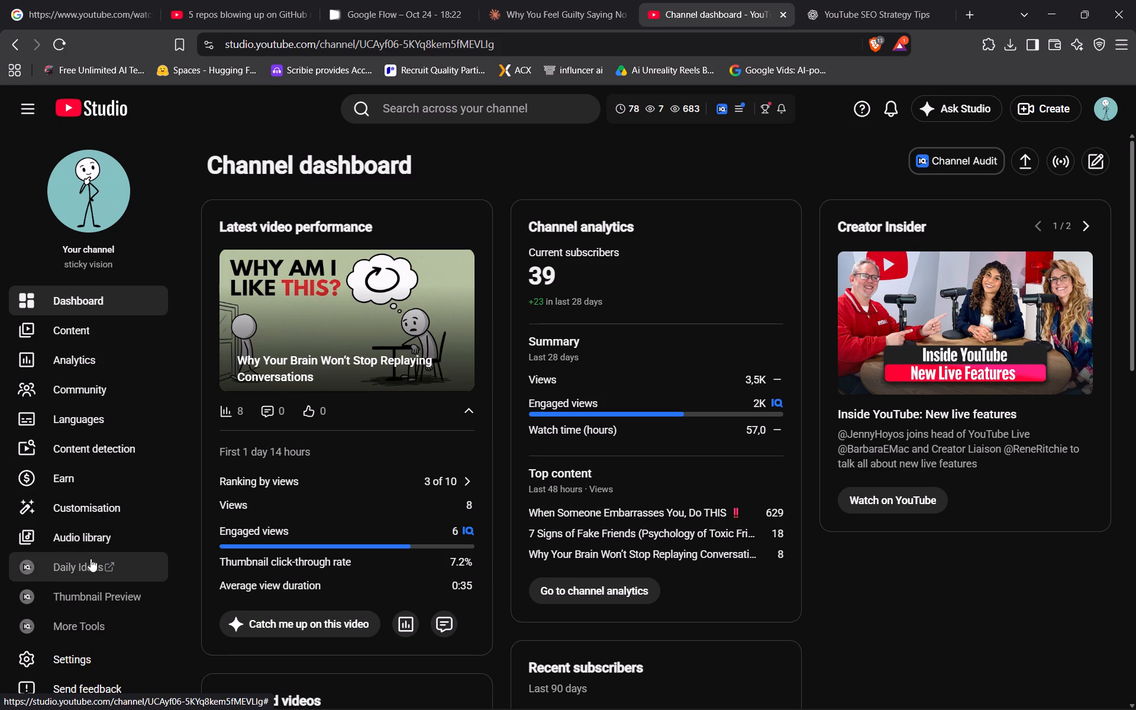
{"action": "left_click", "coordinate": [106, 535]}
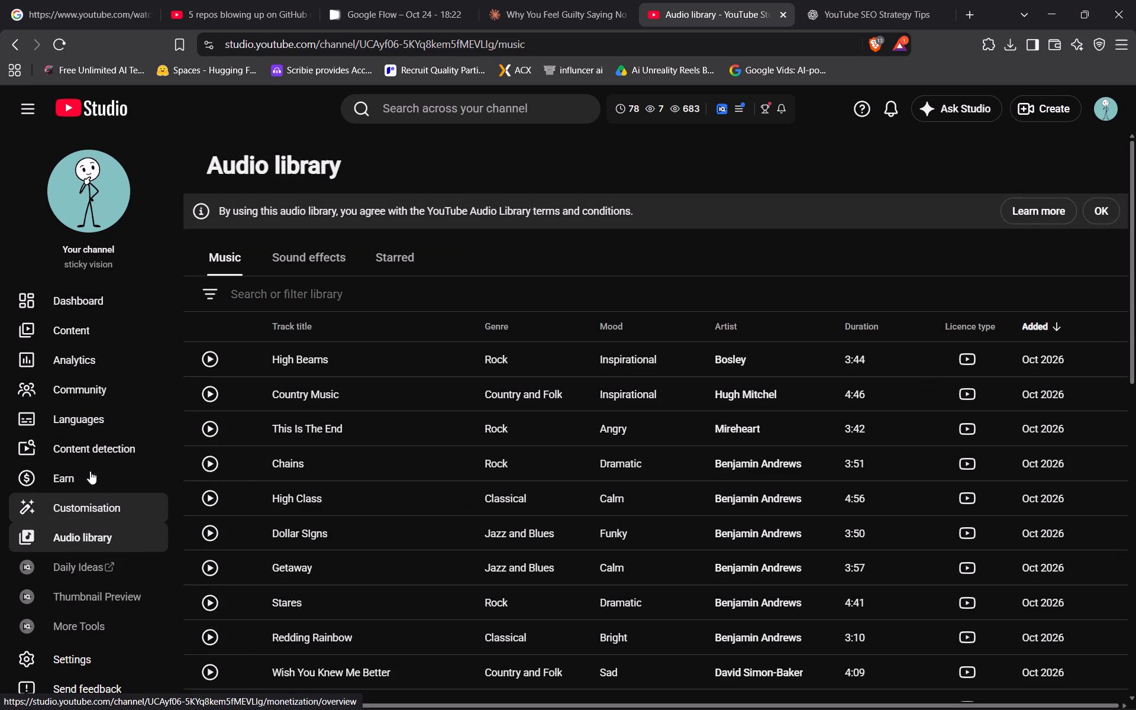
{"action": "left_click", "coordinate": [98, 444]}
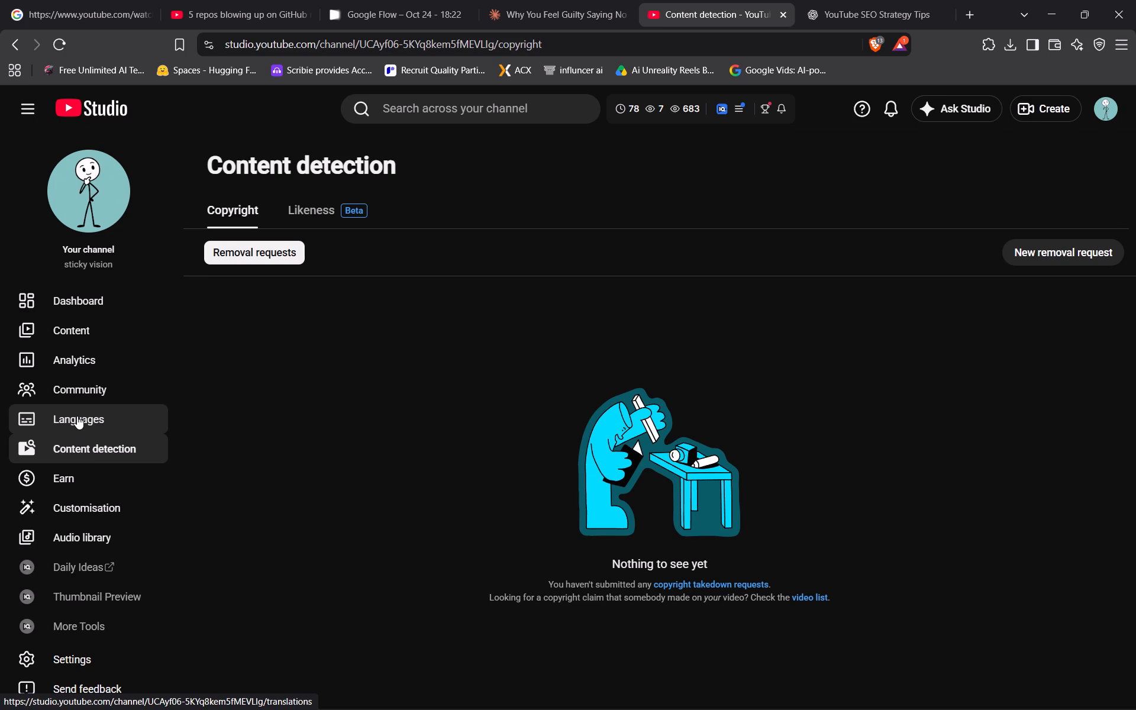
Open the full list of the channel's videos to check the scheduled upload.
{"action": "left_click", "coordinate": [92, 347]}
{"action": "left_click", "coordinate": [92, 333]}
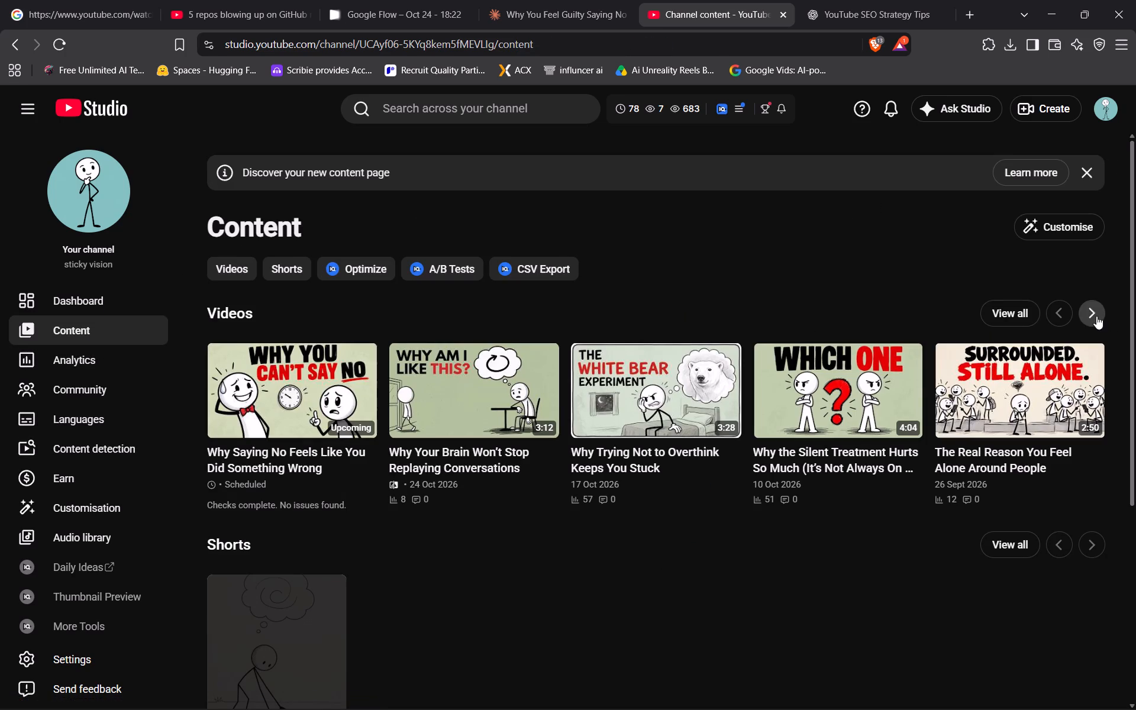
{"action": "left_click", "coordinate": [1029, 307]}
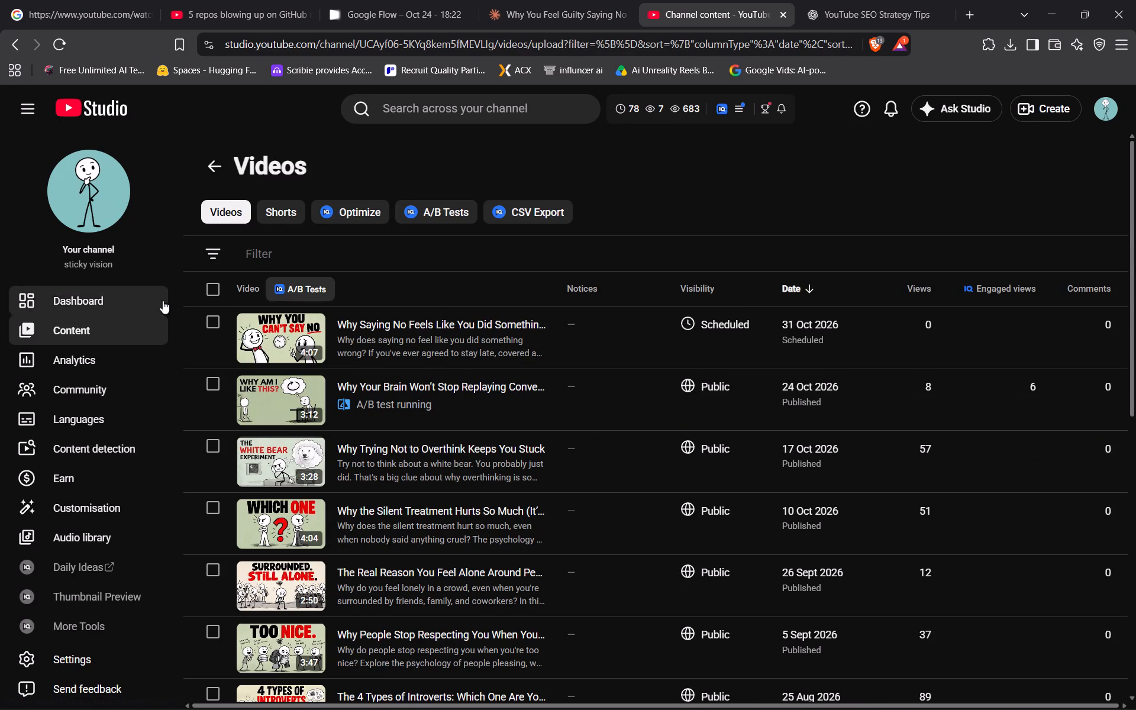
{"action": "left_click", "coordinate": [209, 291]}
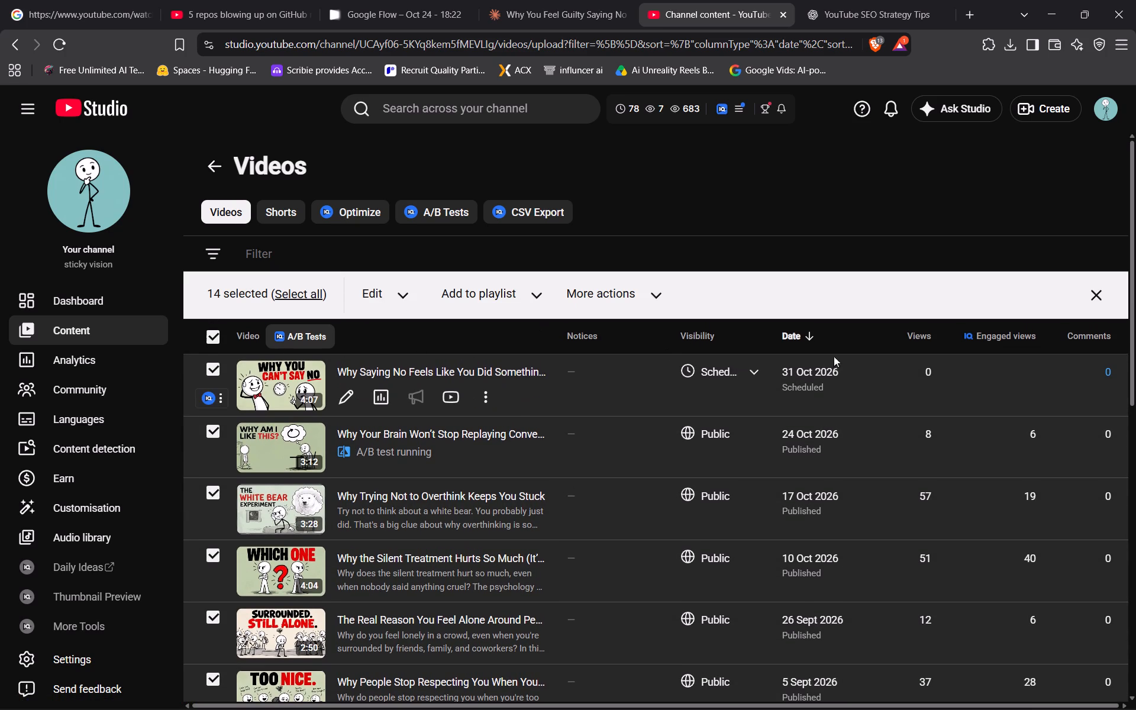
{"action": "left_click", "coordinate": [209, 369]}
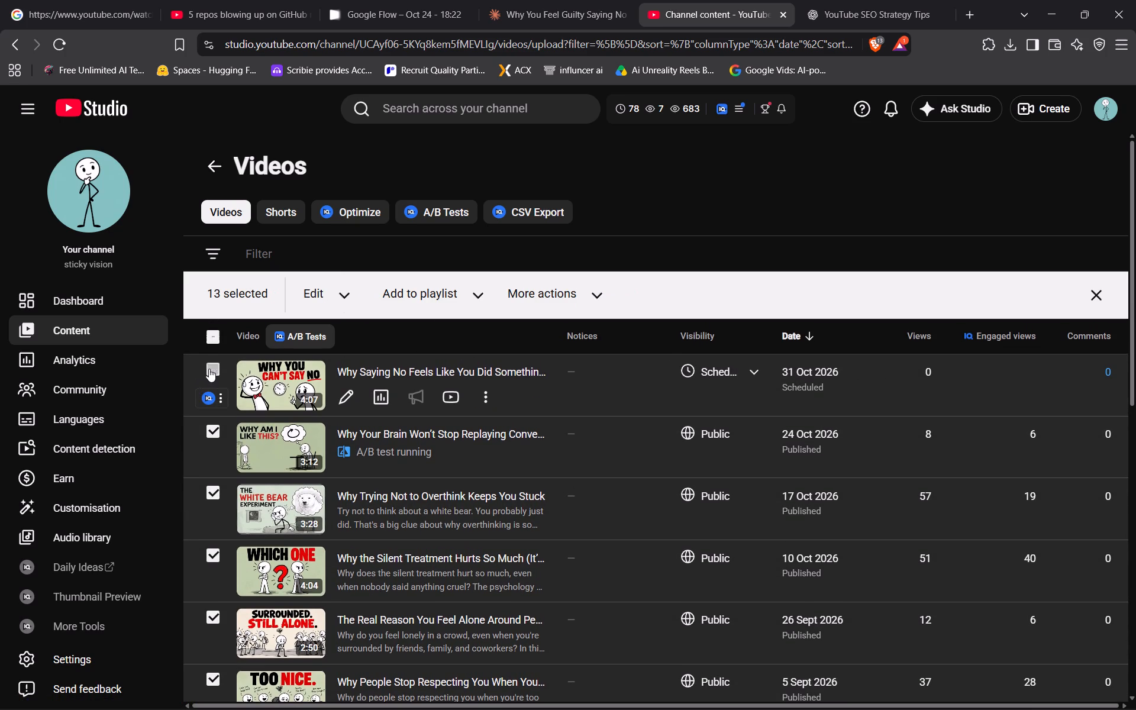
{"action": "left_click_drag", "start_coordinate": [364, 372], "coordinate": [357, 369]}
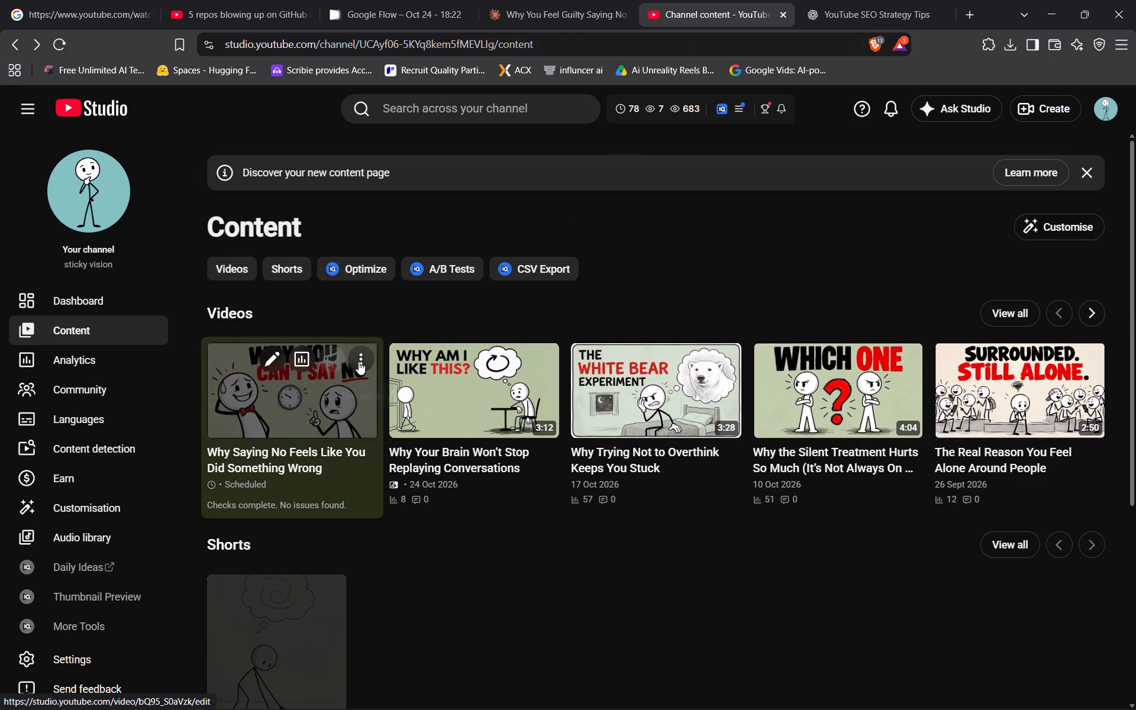
Reopen the details of "Why Saying No Feels Like You Did Something Wrong" and start a new public playlist titled "life psychology".
{"action": "left_click", "coordinate": [280, 362]}
{"action": "scroll", "coordinate": [386, 385], "scroll_direction": "down", "scroll_amount": 11}
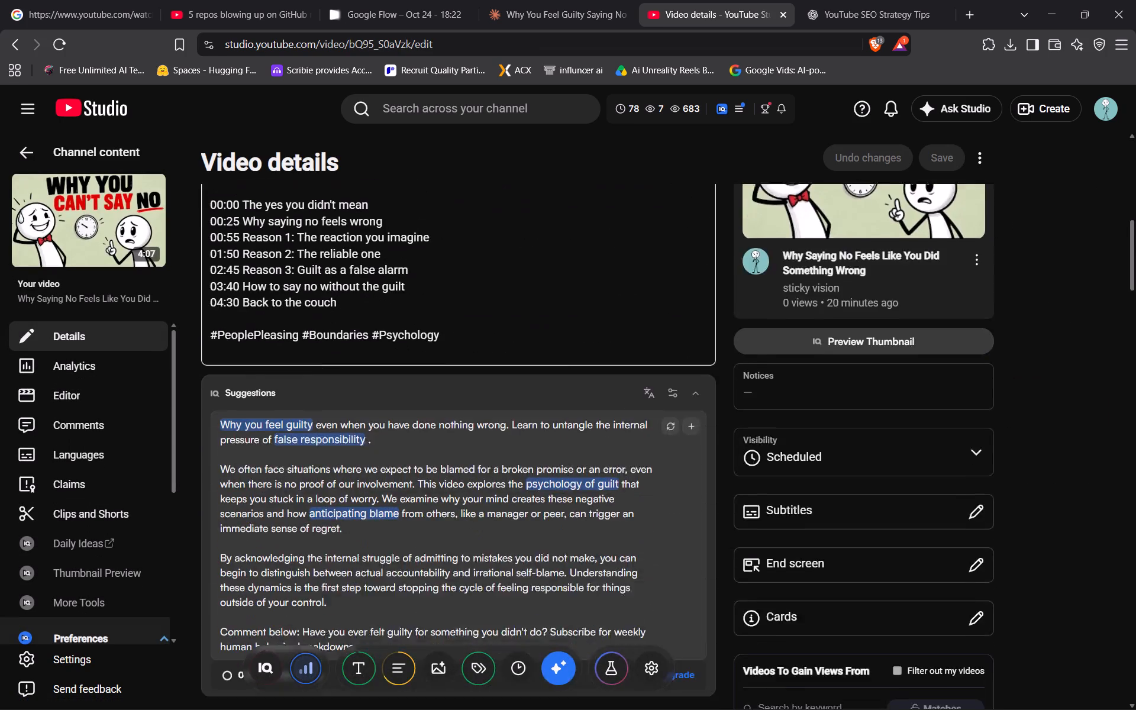
{"action": "scroll", "coordinate": [386, 385], "scroll_direction": "down", "scroll_amount": 8}
{"action": "left_click", "coordinate": [446, 474]}
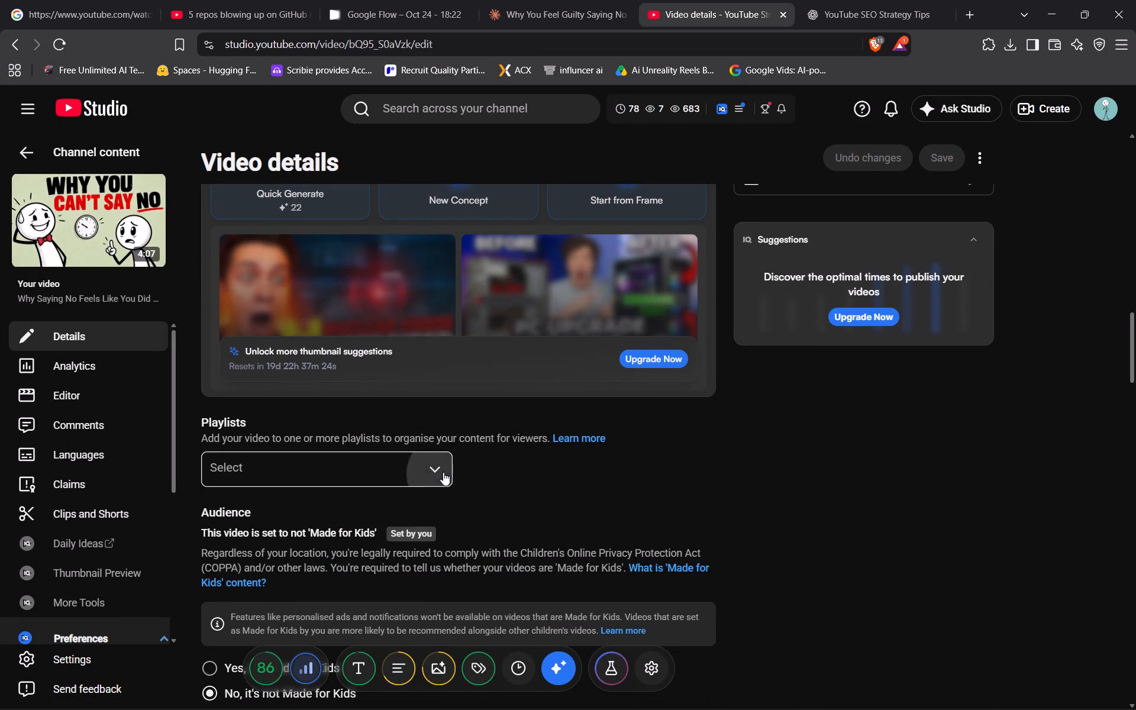
{"action": "left_click", "coordinate": [297, 653]}
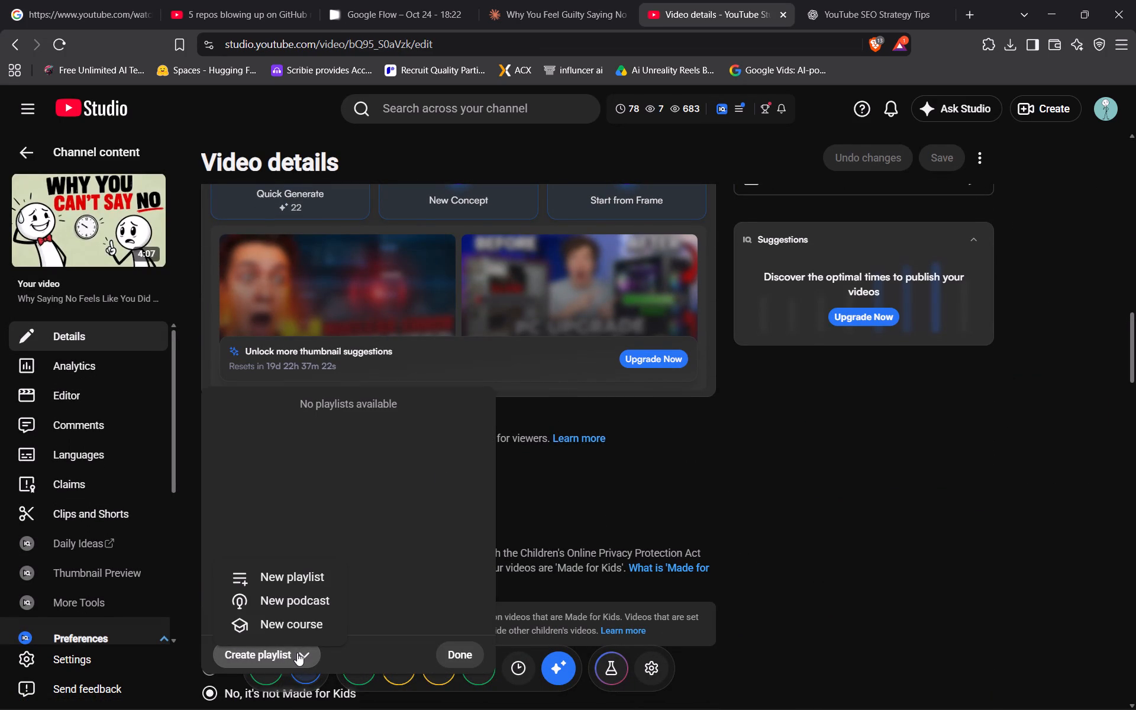
{"action": "left_click", "coordinate": [308, 577]}
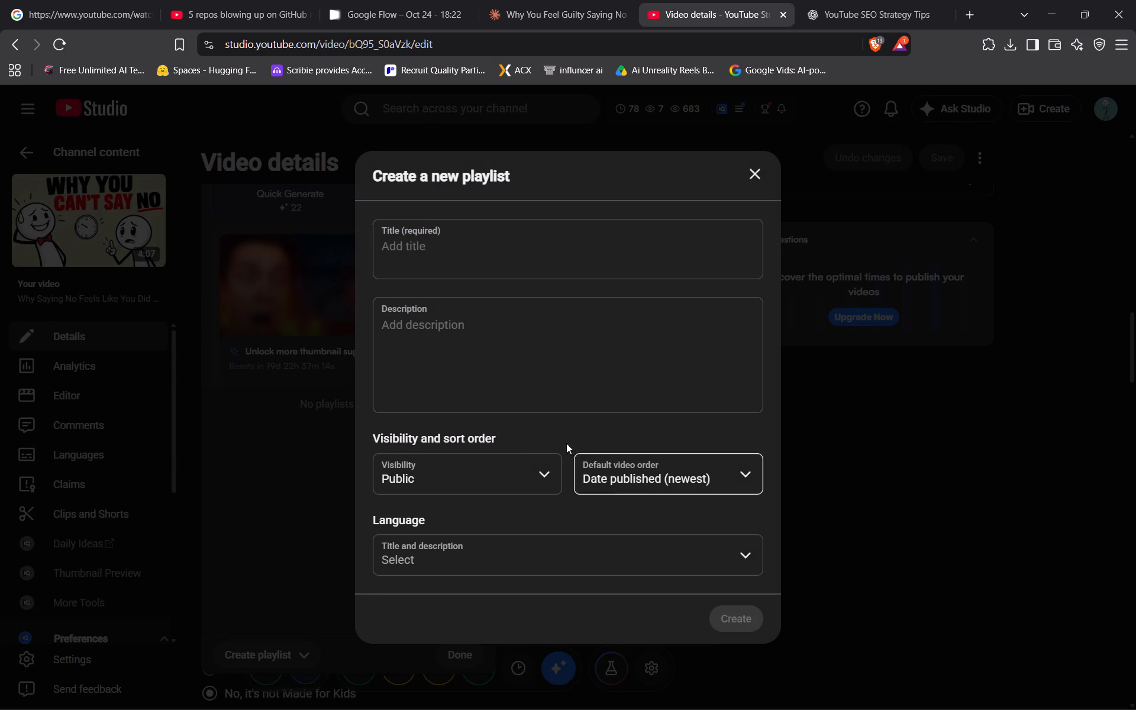
{"action": "left_click", "coordinate": [435, 247]}
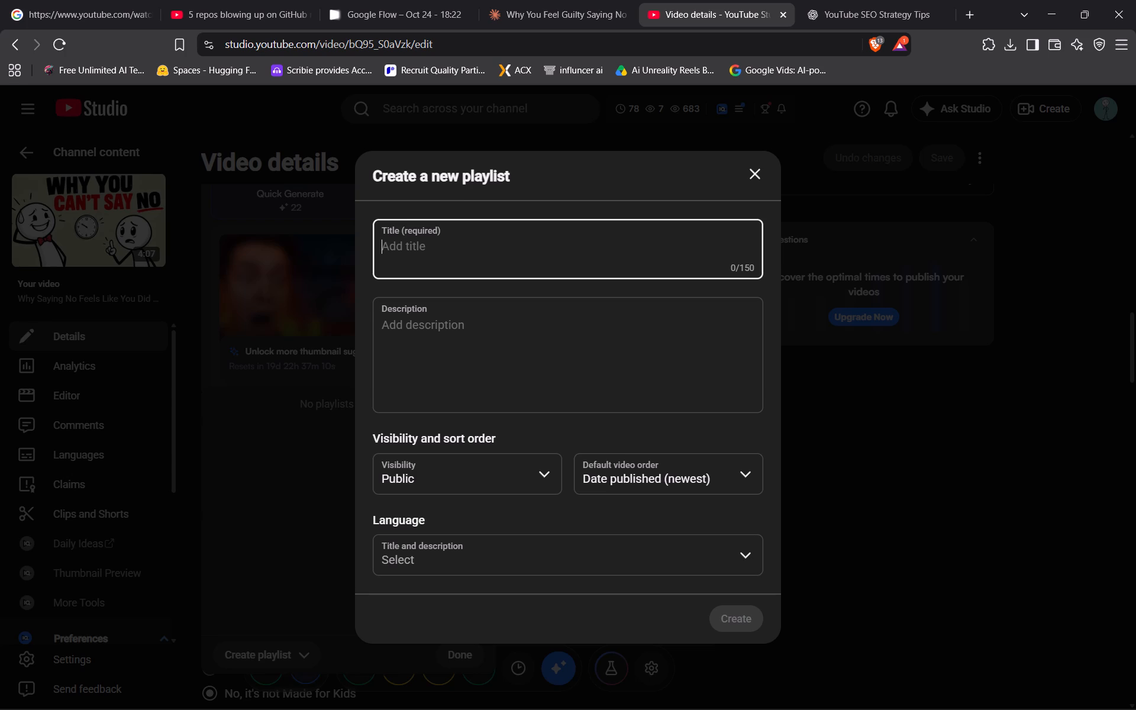
{"action": "type", "text": "sti"}
{"action": "key", "text": "BackSpace"}
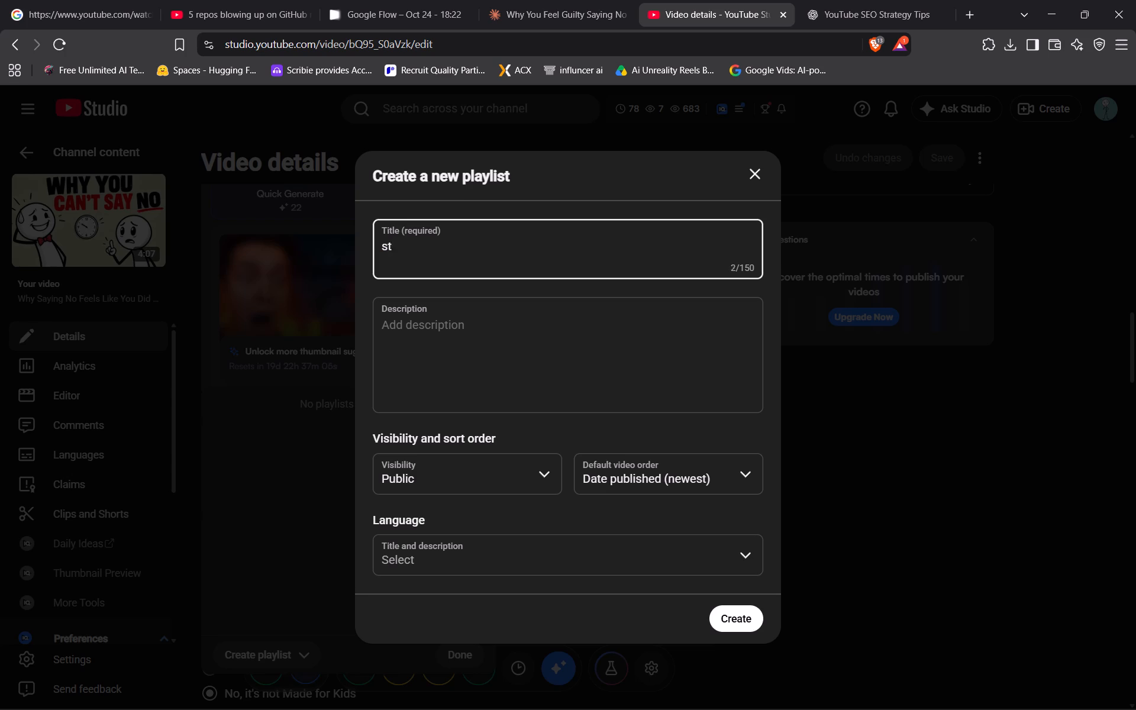
{"action": "key", "text": "BackSpace"}
{"action": "key", "text": "BackSpace"}
{"action": "key", "text": "BackSpace"}
{"action": "key", "text": "BackSpace"}
{"action": "type", "text": "life s"}
{"action": "key", "text": "BackSpace"}
{"action": "type", "text": "psychology"}
{"action": "key", "text": "space"}
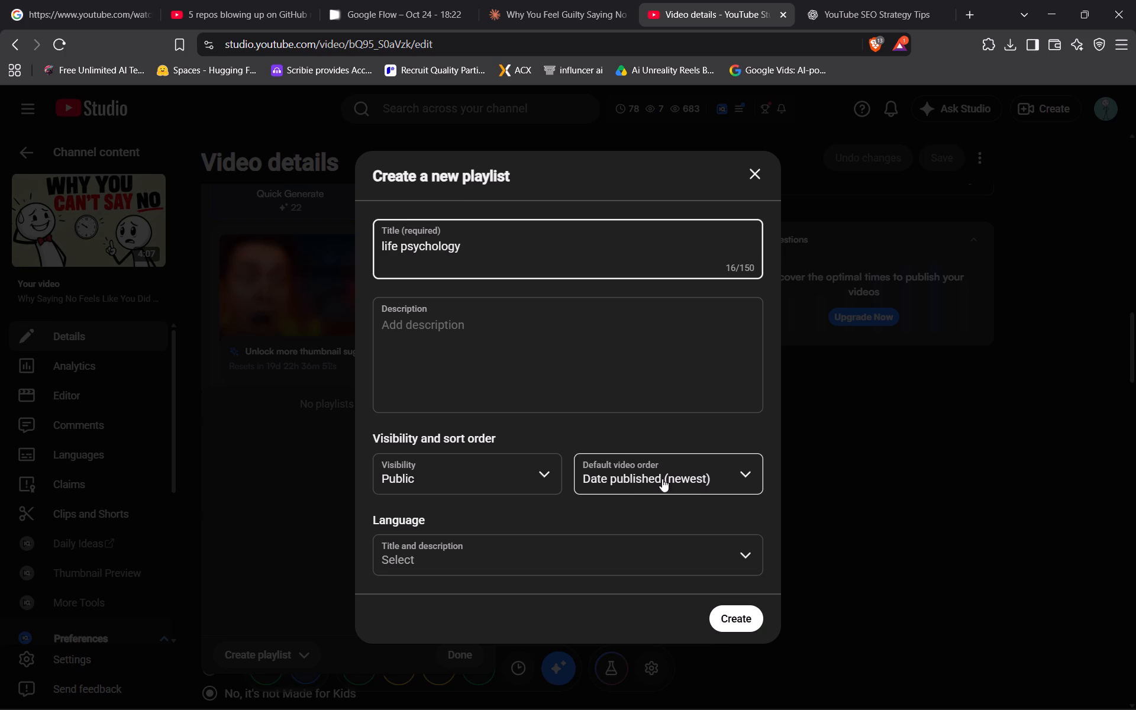
{"action": "left_click", "coordinate": [540, 481]}
{"action": "left_click", "coordinate": [548, 469]}
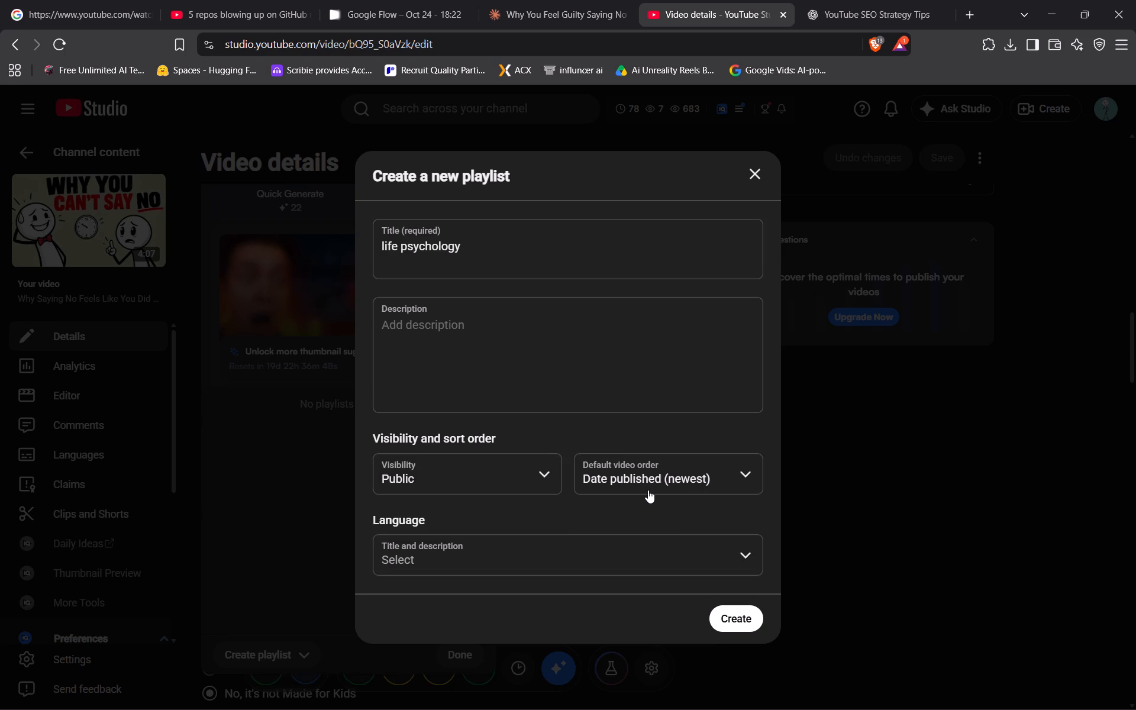
Set the new playlist's title and description language to English (United States) and create the "life psychology" playlist.
{"action": "scroll", "coordinate": [648, 490], "scroll_direction": "down", "scroll_amount": 2}
{"action": "left_click", "coordinate": [667, 570]}
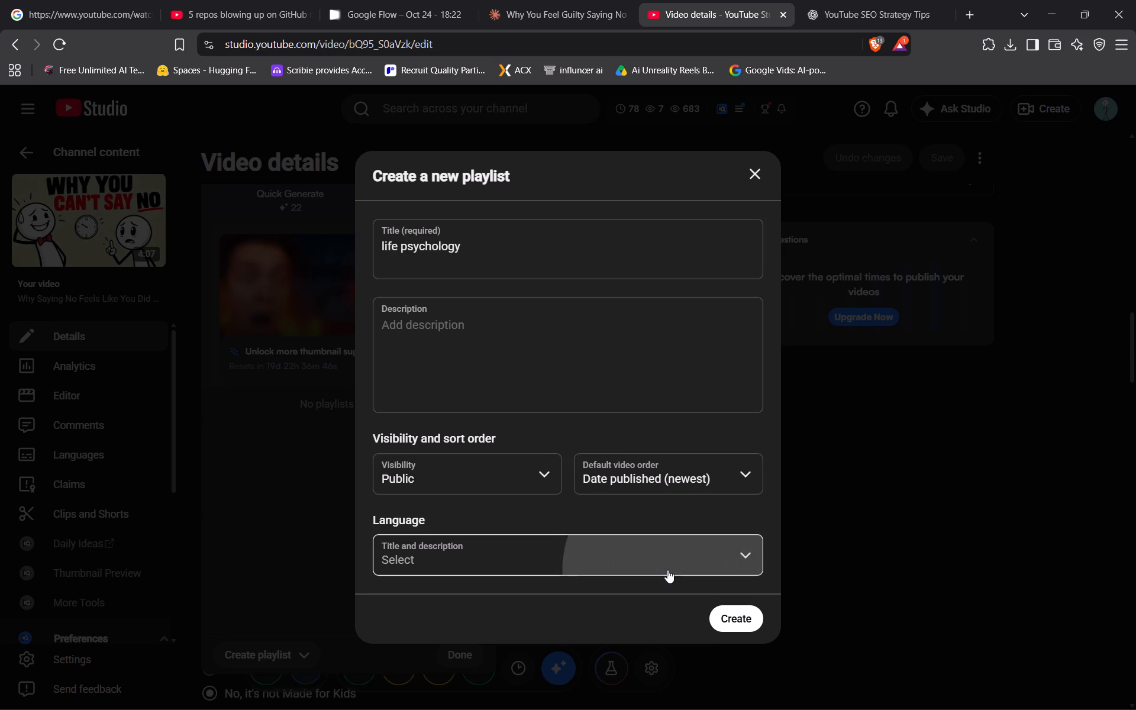
{"action": "scroll", "coordinate": [551, 217], "scroll_direction": "down", "scroll_amount": 5}
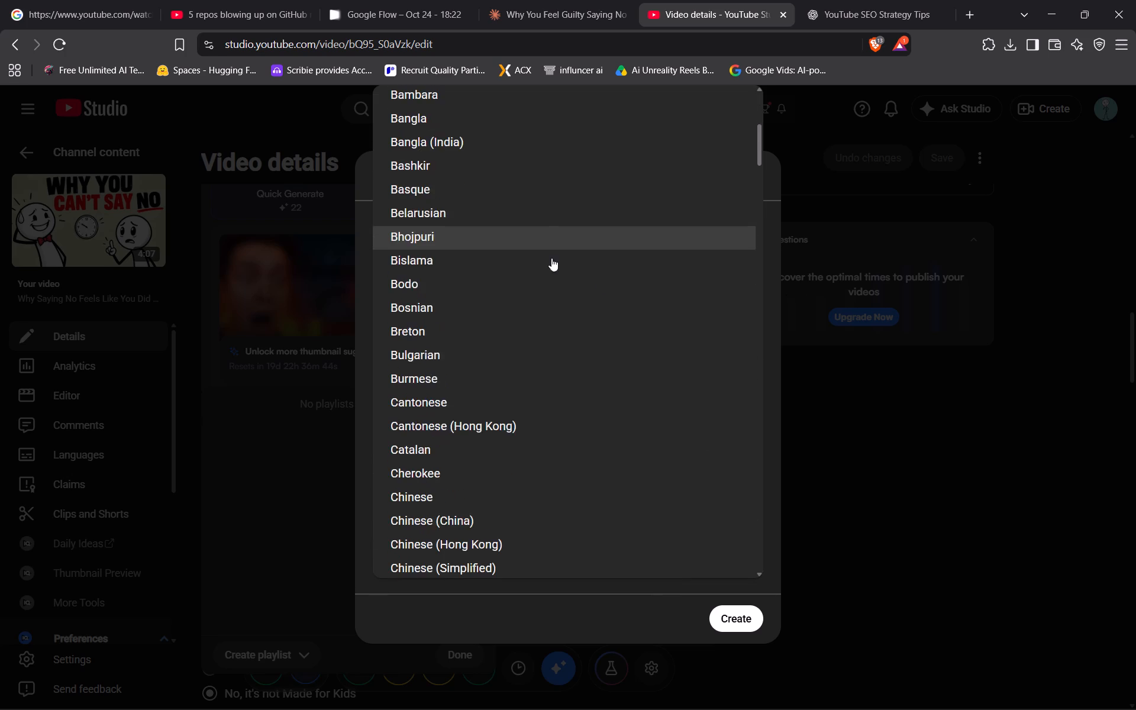
{"action": "scroll", "coordinate": [551, 258], "scroll_direction": "down", "scroll_amount": 18}
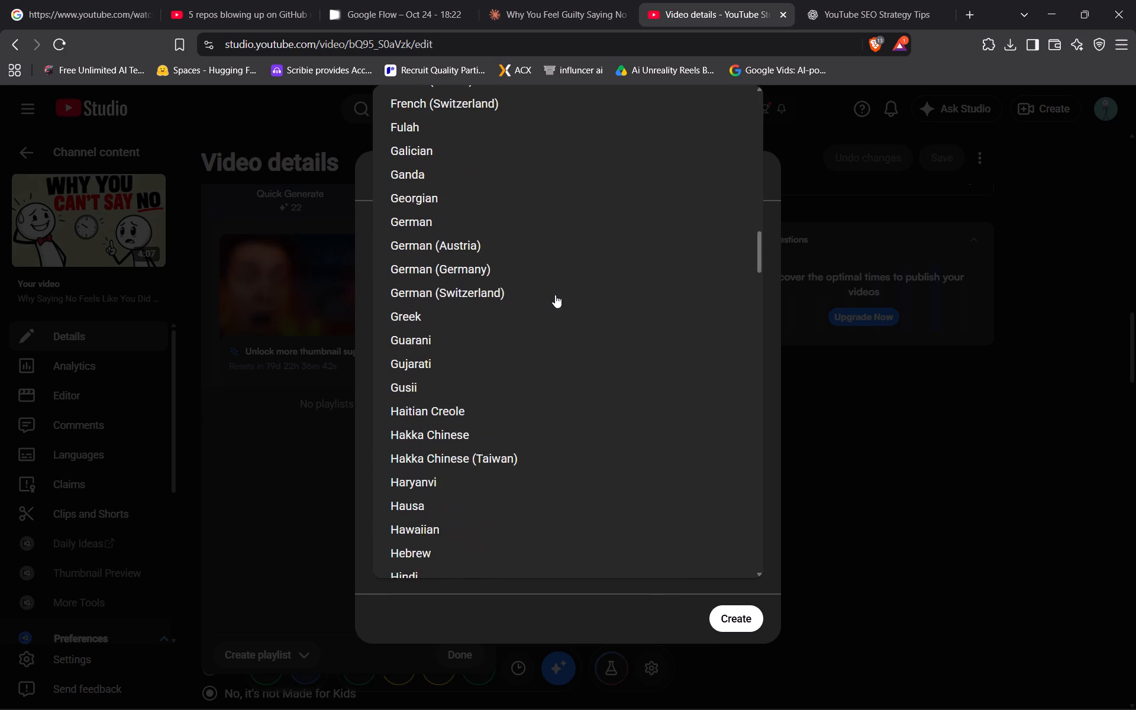
{"action": "scroll", "coordinate": [555, 295], "scroll_direction": "down", "scroll_amount": 6}
{"action": "scroll", "coordinate": [555, 295], "scroll_direction": "up", "scroll_amount": 13}
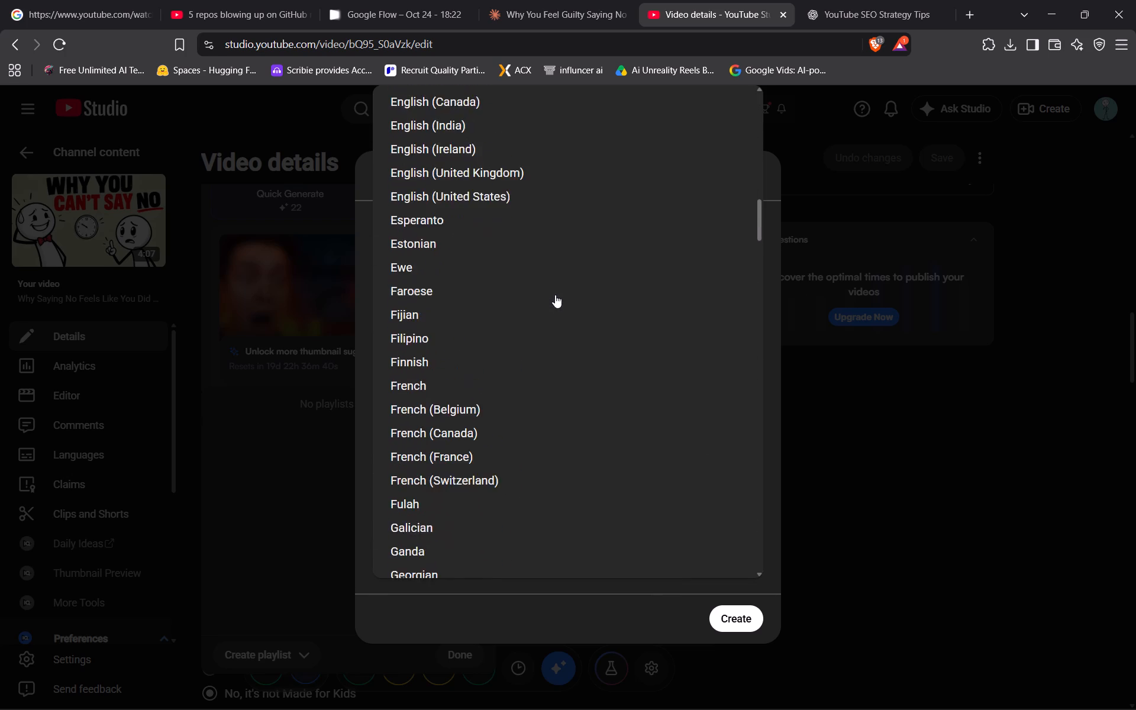
{"action": "scroll", "coordinate": [555, 295], "scroll_direction": "up", "scroll_amount": 4}
{"action": "scroll", "coordinate": [555, 295], "scroll_direction": "down", "scroll_amount": 1}
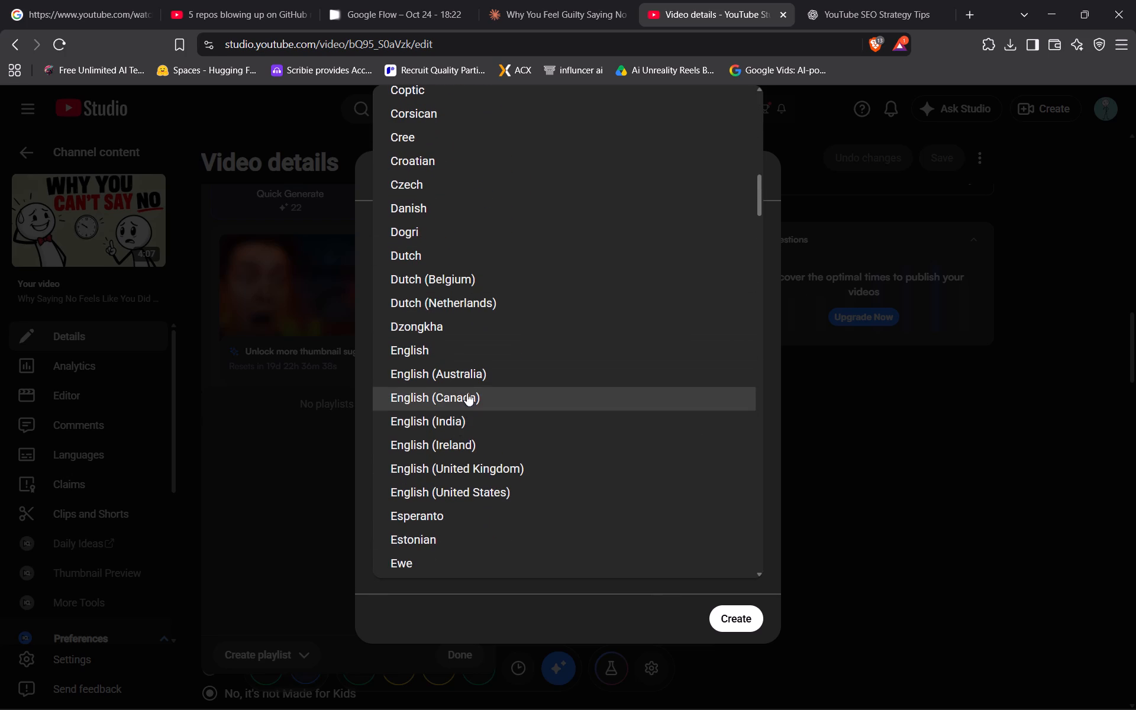
{"action": "left_click", "coordinate": [490, 493]}
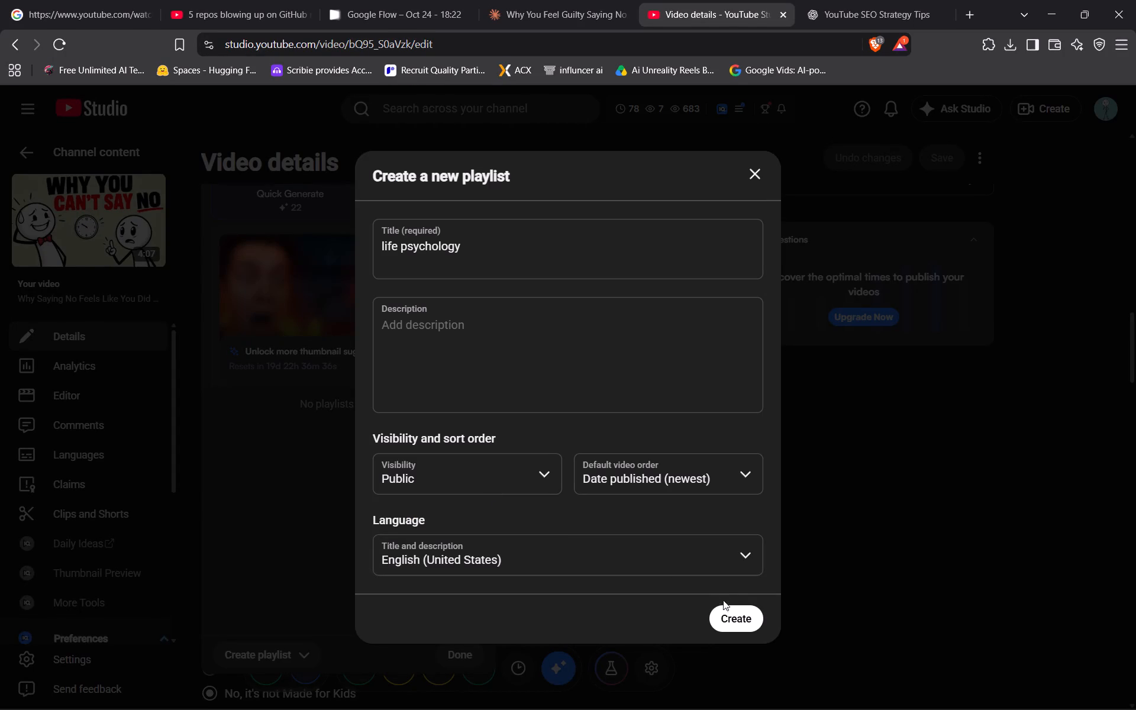
{"action": "scroll", "coordinate": [647, 509], "scroll_direction": "down", "scroll_amount": 1}
{"action": "left_click", "coordinate": [746, 619]}
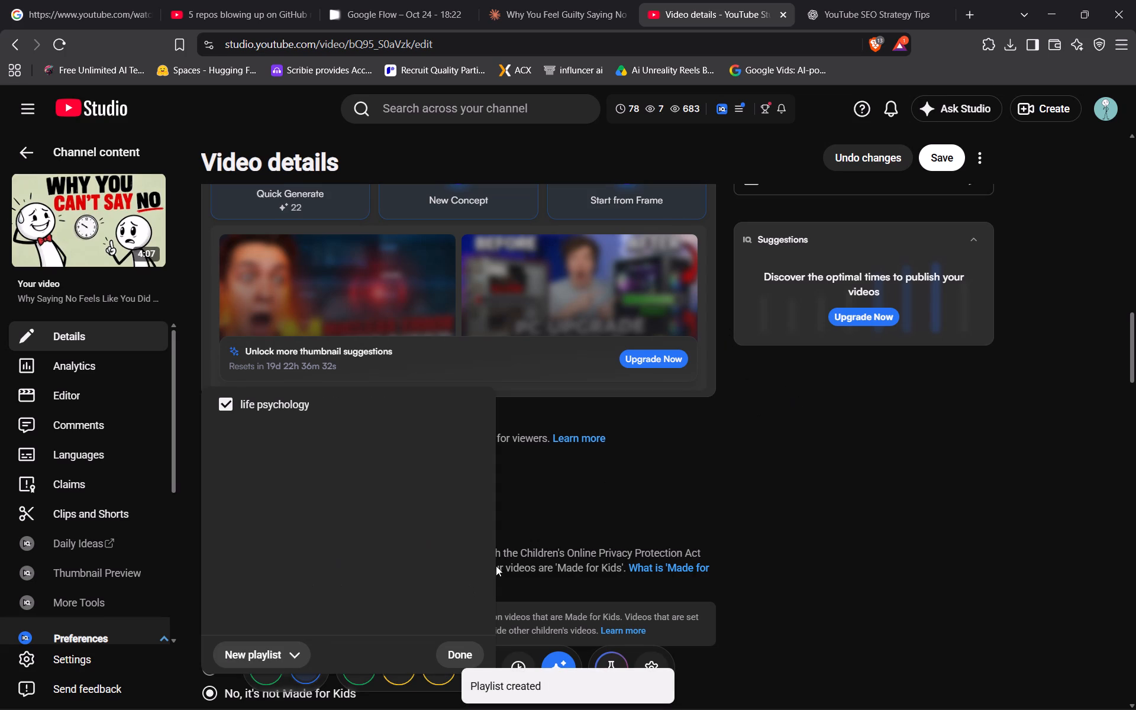
Save the guilt video's details with the "life psychology" playlist assigned.
{"action": "left_click", "coordinate": [943, 160]}
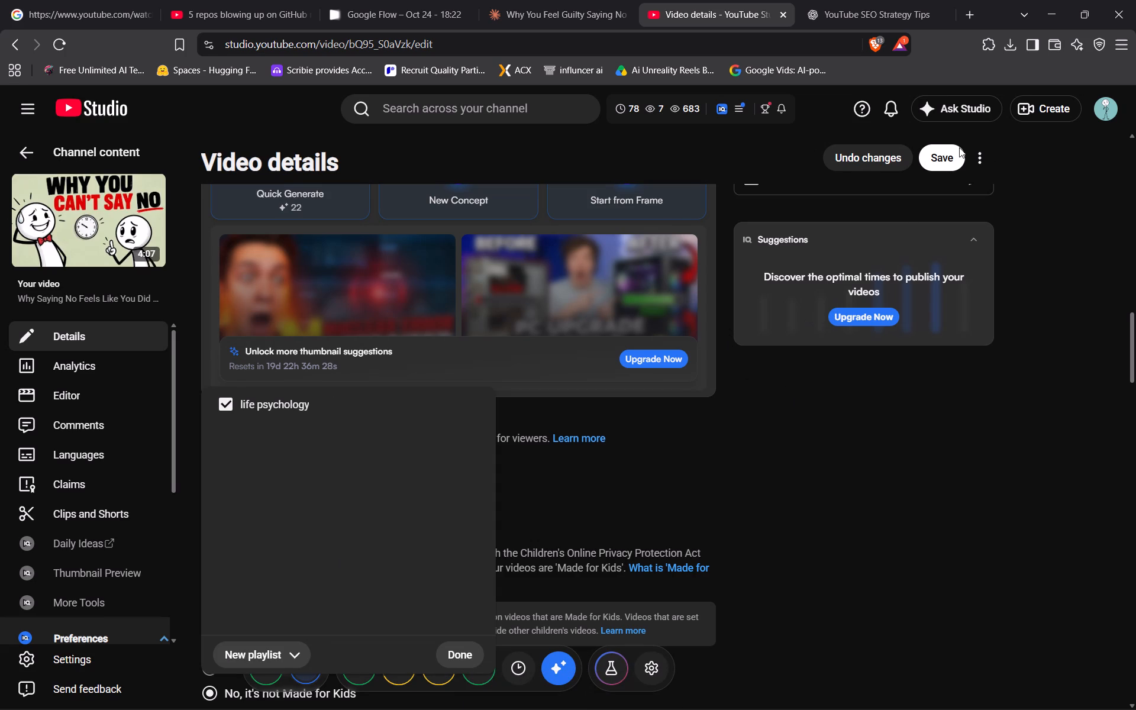
{"action": "left_click", "coordinate": [938, 154]}
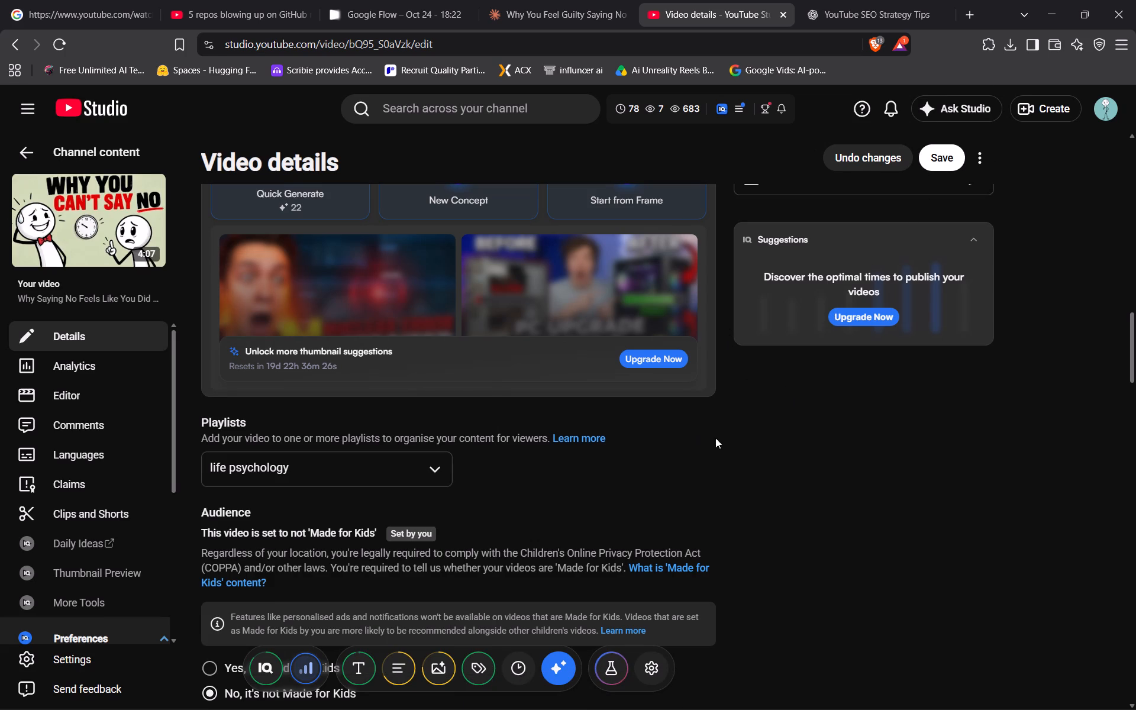
{"action": "scroll", "coordinate": [748, 526], "scroll_direction": "up", "scroll_amount": 18}
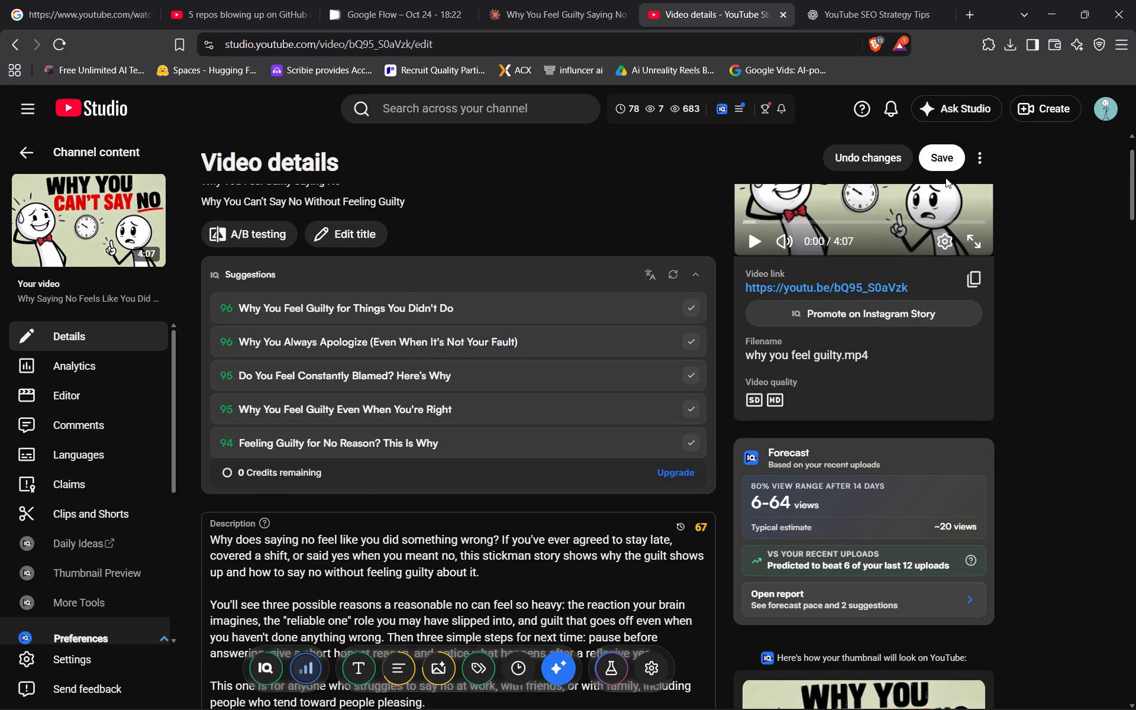
{"action": "left_click", "coordinate": [951, 159]}
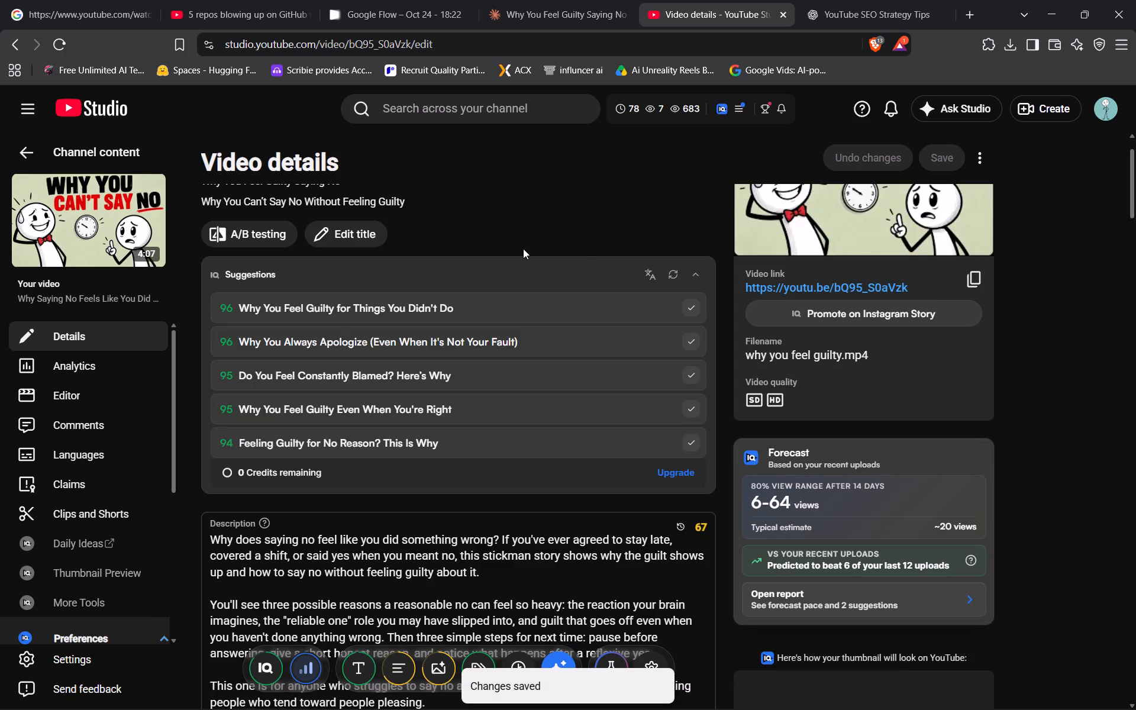
From the channel content, add "Why Your Brain Won't Stop Replaying Conversations" to the "life psychology" playlist and save its details.
{"action": "left_click", "coordinate": [33, 152]}
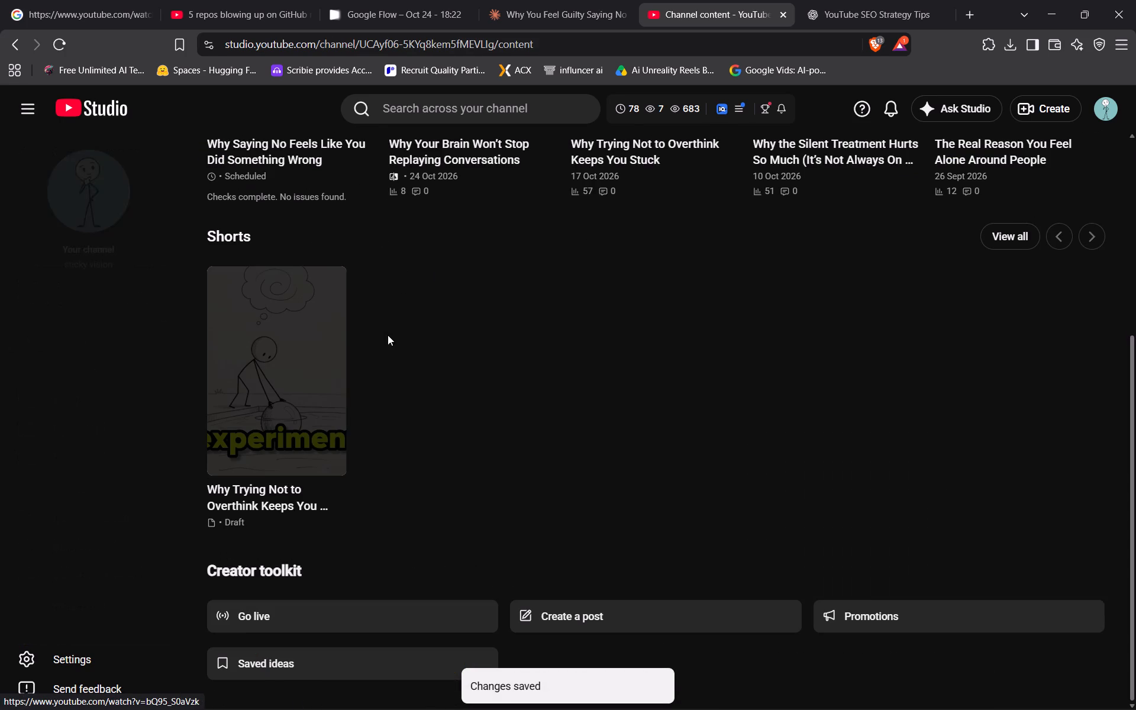
{"action": "scroll", "coordinate": [407, 406], "scroll_direction": "up", "scroll_amount": 1}
{"action": "scroll", "coordinate": [407, 406], "scroll_direction": "down", "scroll_amount": 2}
{"action": "scroll", "coordinate": [407, 406], "scroll_direction": "up", "scroll_amount": 5}
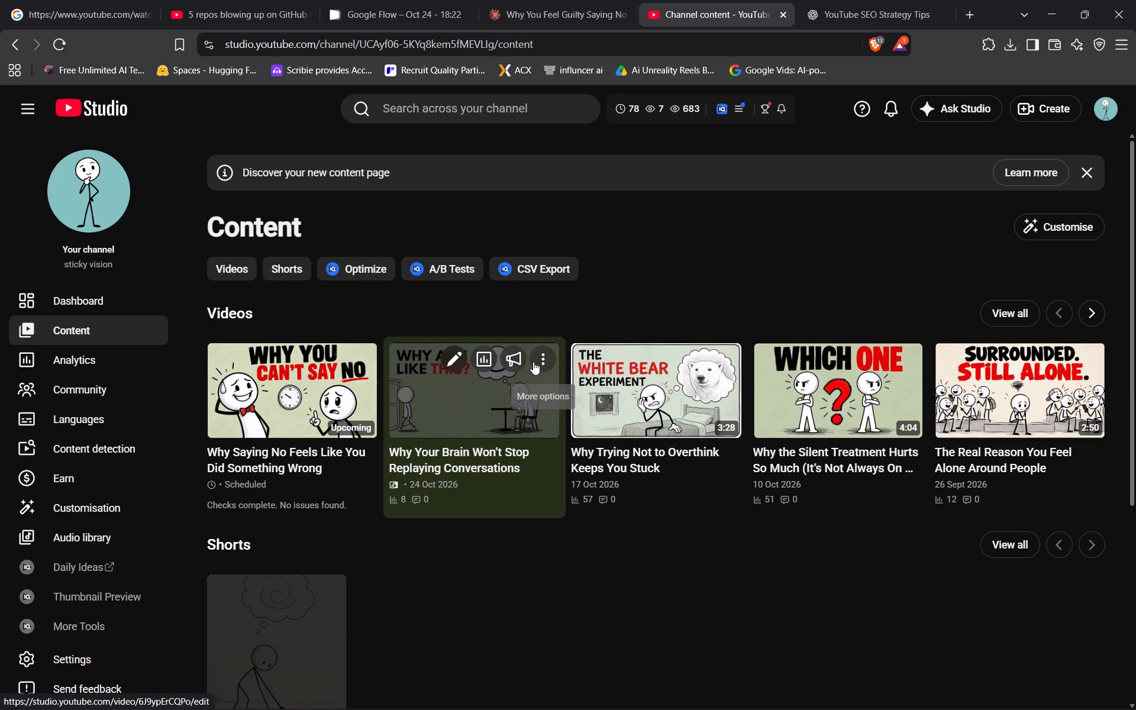
{"action": "left_click", "coordinate": [463, 360]}
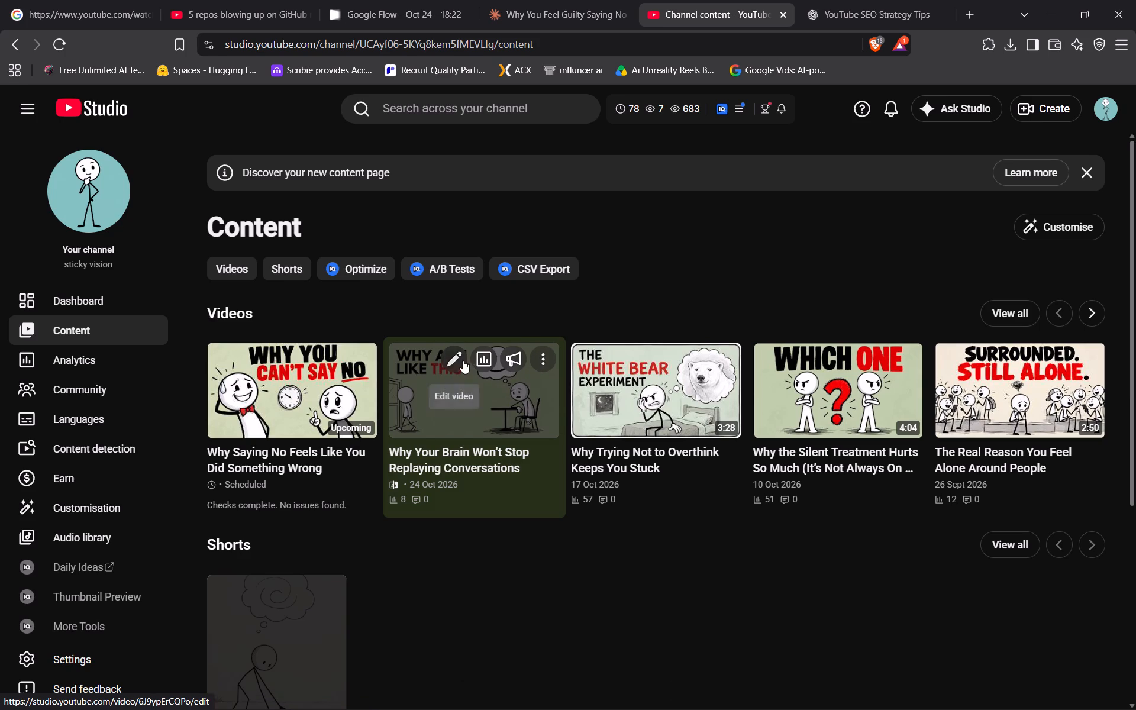
{"action": "scroll", "coordinate": [507, 414], "scroll_direction": "down", "scroll_amount": 15}
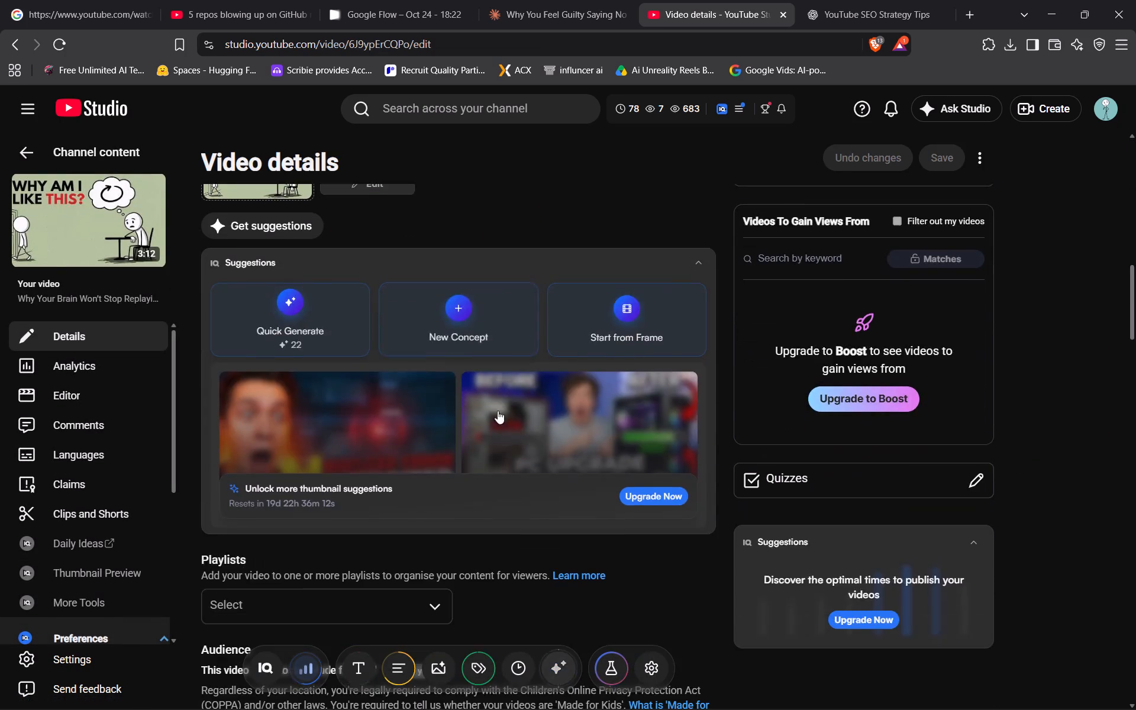
{"action": "scroll", "coordinate": [476, 407], "scroll_direction": "up", "scroll_amount": 2}
{"action": "scroll", "coordinate": [476, 407], "scroll_direction": "down", "scroll_amount": 5}
{"action": "left_click", "coordinate": [412, 377]}
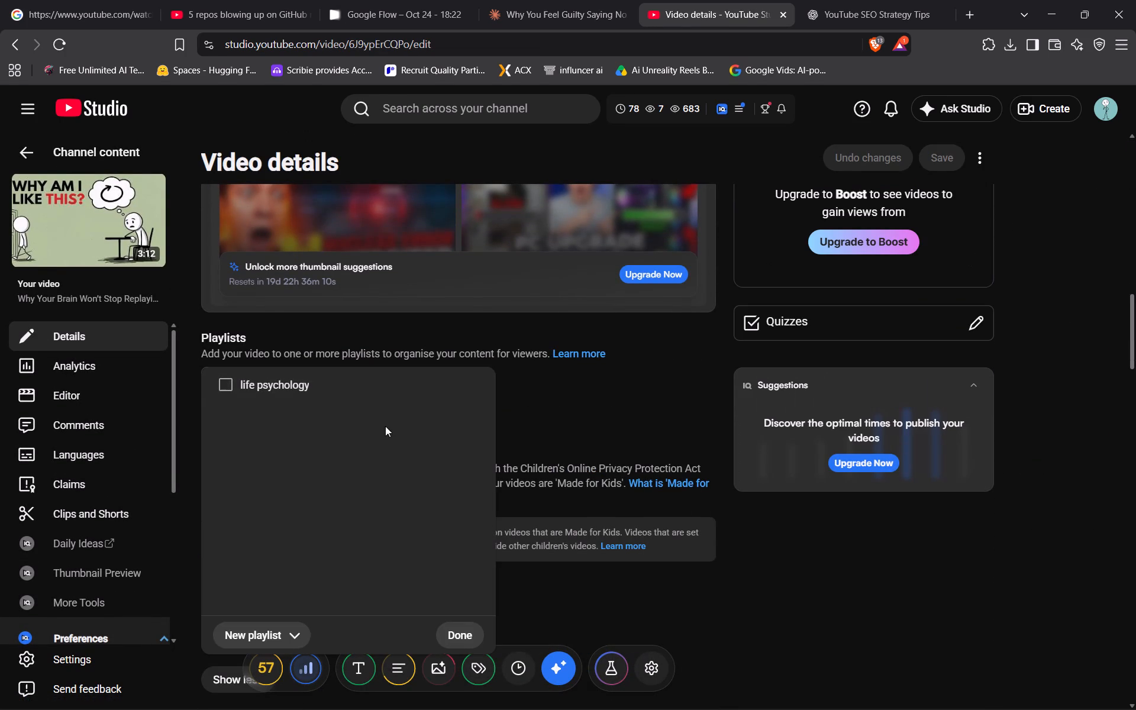
{"action": "left_click", "coordinate": [351, 398]}
{"action": "left_click", "coordinate": [270, 389]}
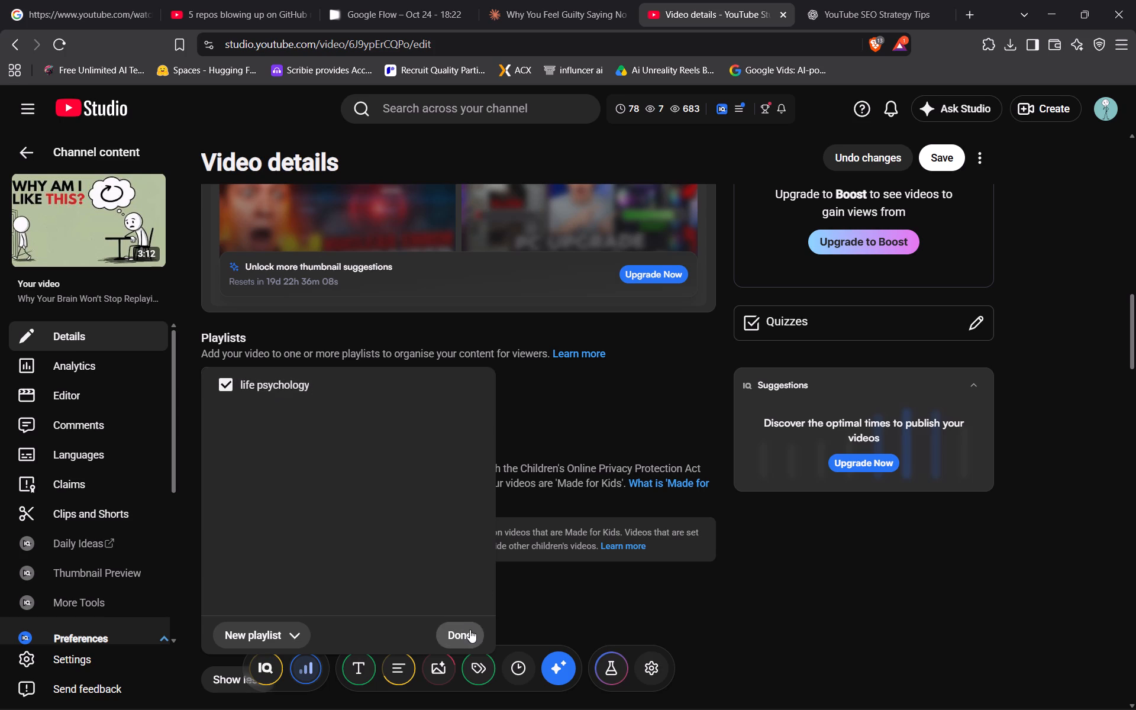
{"action": "left_click", "coordinate": [467, 630]}
{"action": "scroll", "coordinate": [746, 351], "scroll_direction": "up", "scroll_amount": 8}
{"action": "left_click", "coordinate": [937, 166]}
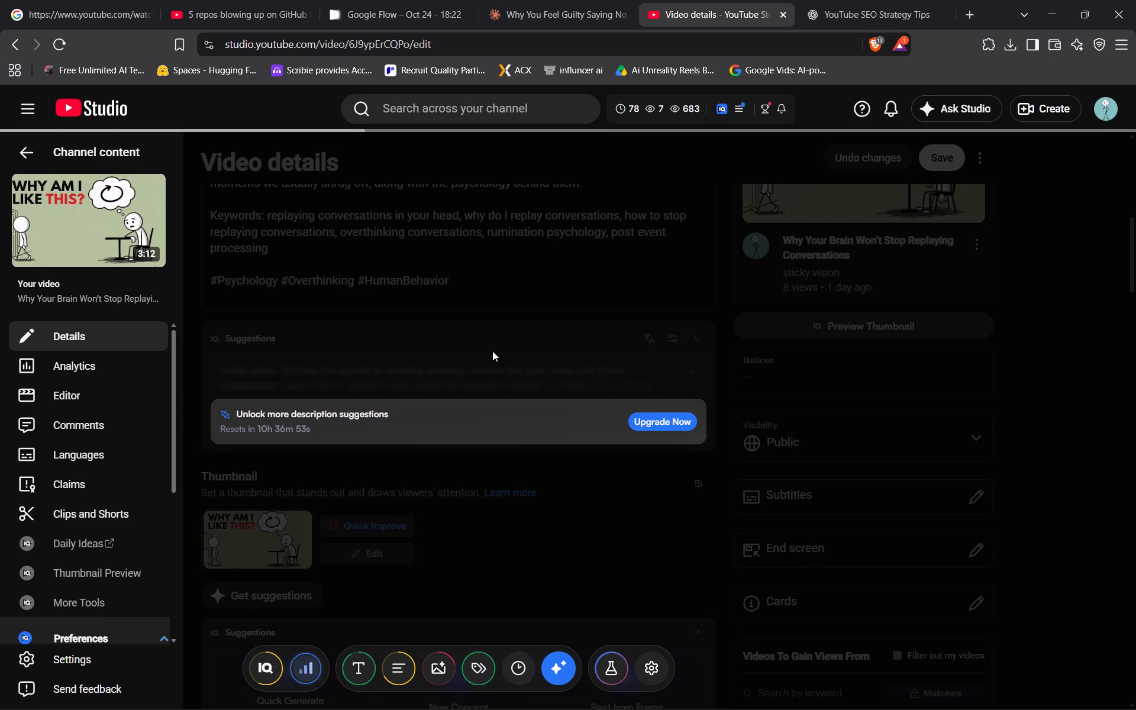
{"action": "left_click", "coordinate": [28, 154]}
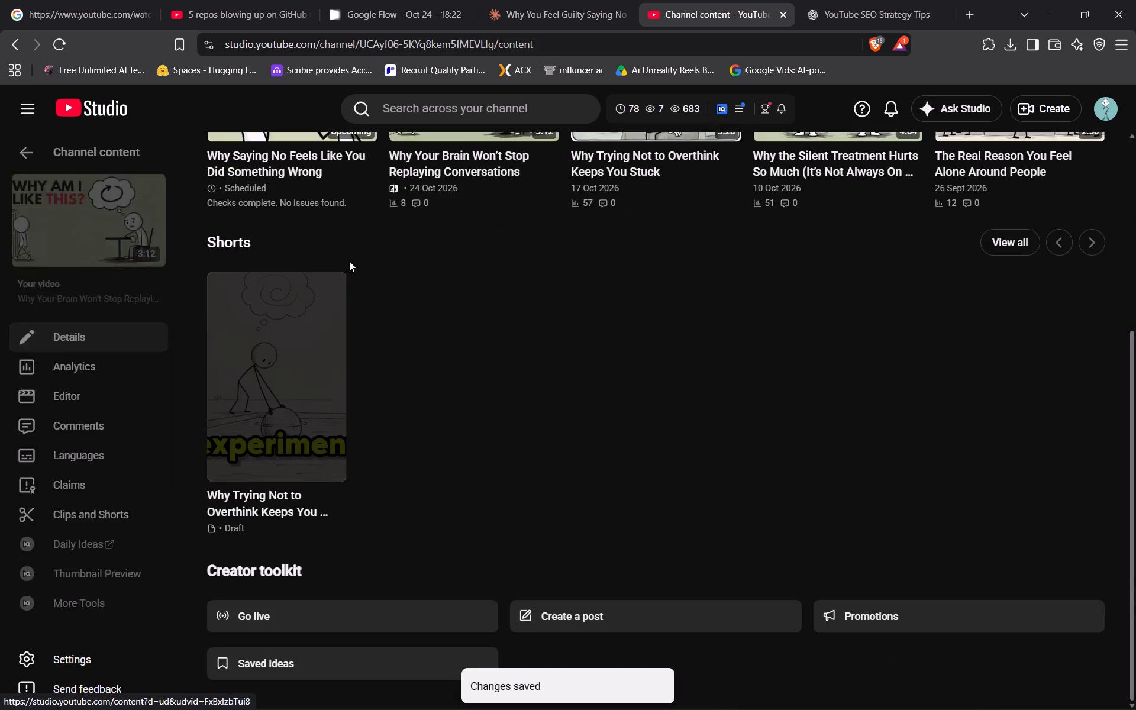
{"action": "scroll", "coordinate": [393, 299], "scroll_direction": "up", "scroll_amount": 3}
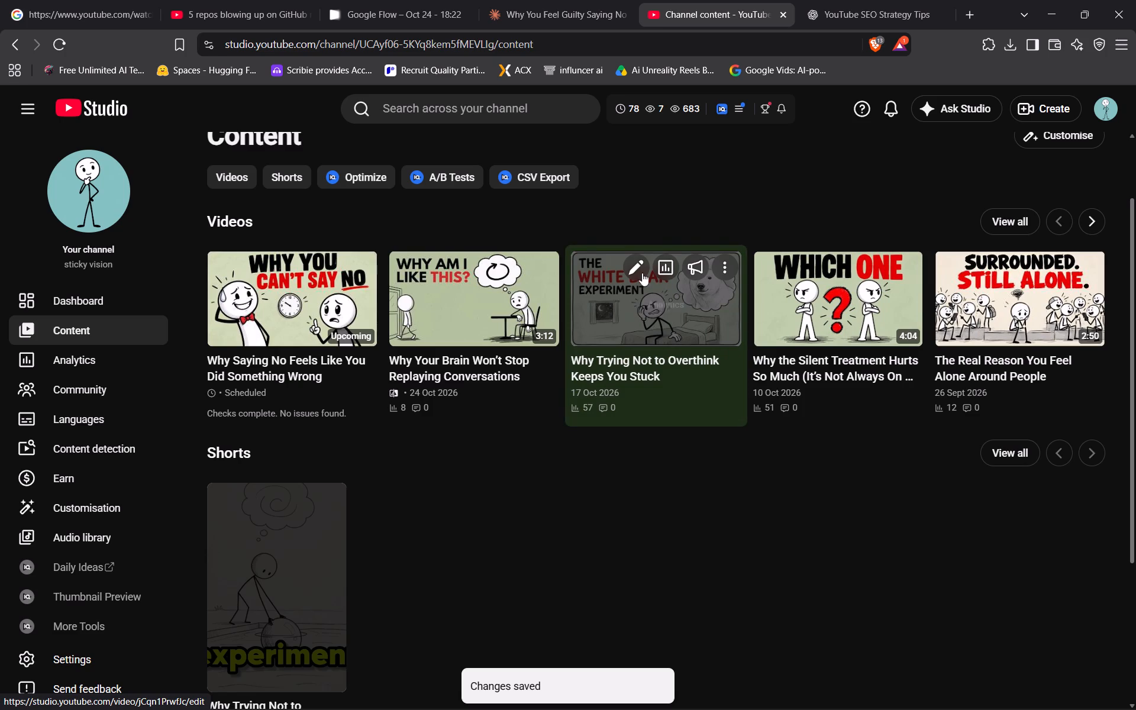
{"action": "left_click", "coordinate": [636, 268]}
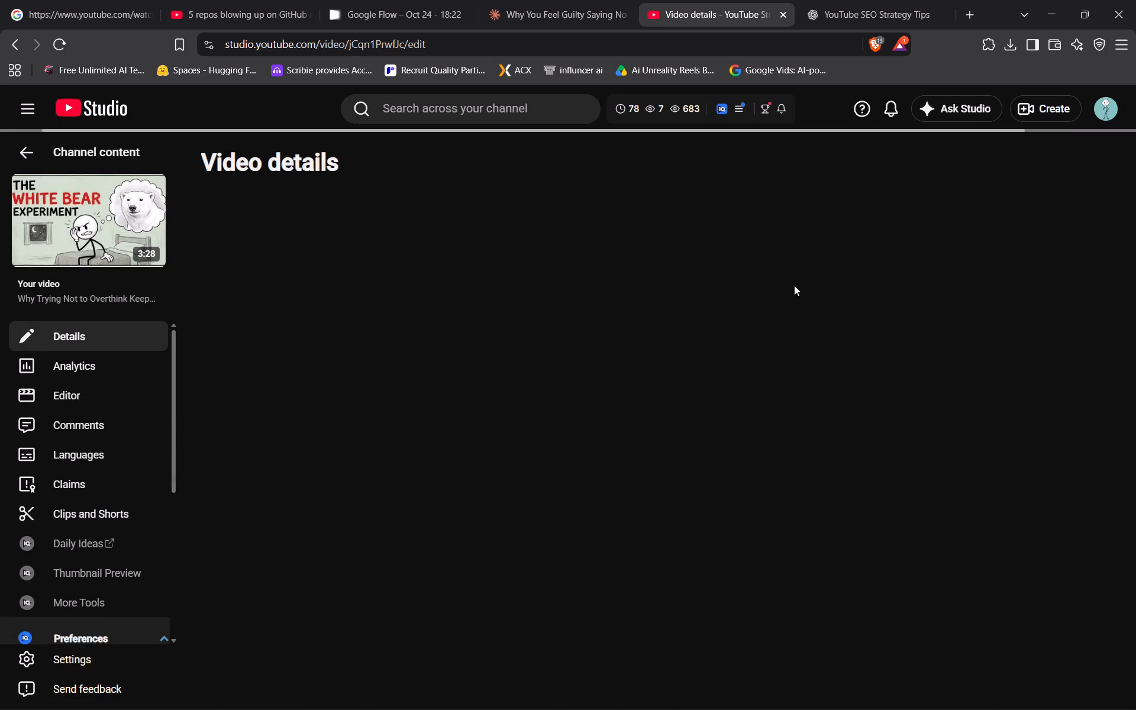
{"action": "scroll", "coordinate": [588, 347], "scroll_direction": "down", "scroll_amount": 3}
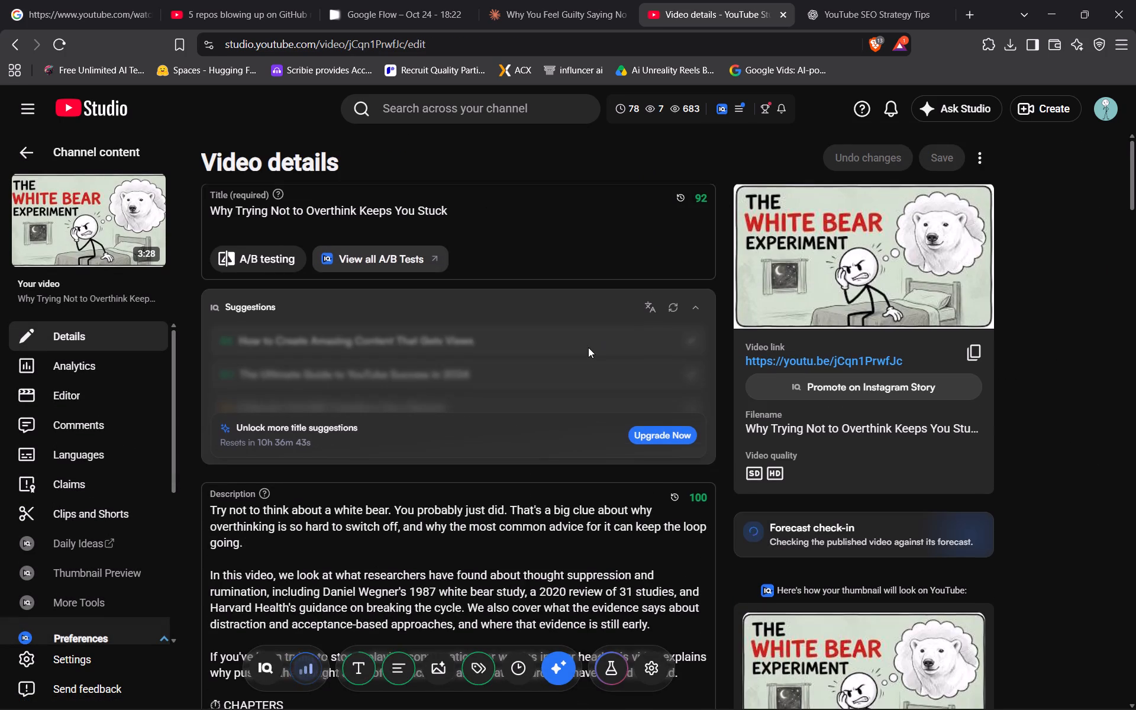
{"action": "scroll", "coordinate": [588, 347], "scroll_direction": "down", "scroll_amount": 11}
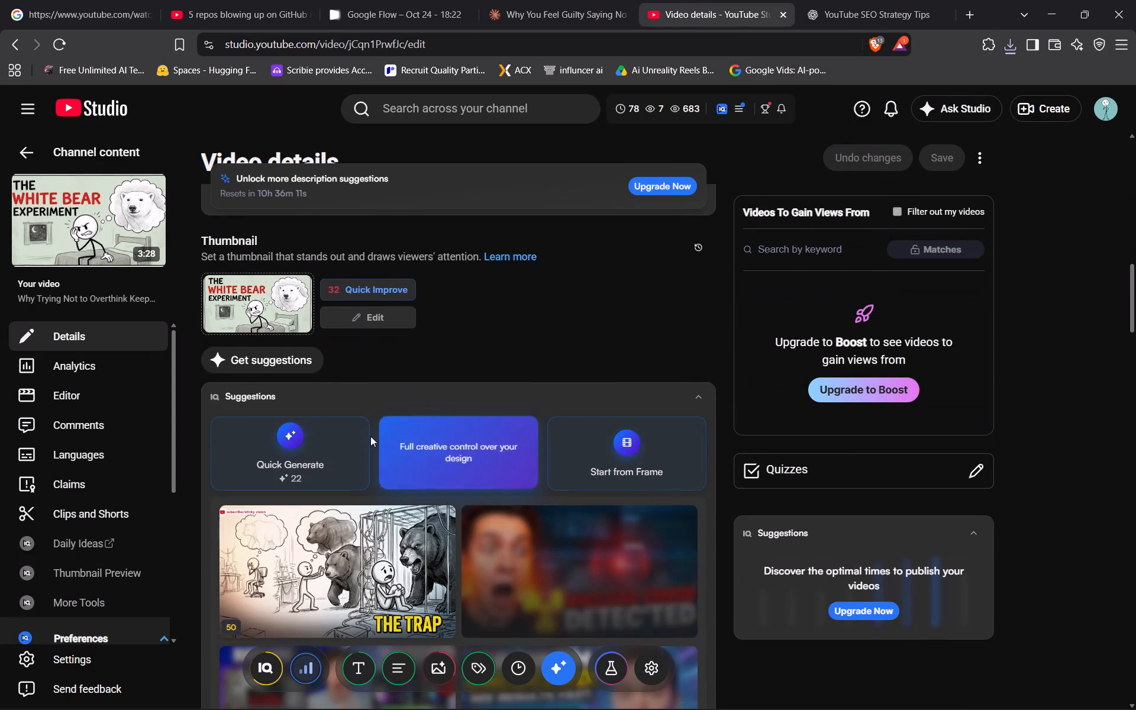
{"action": "left_click", "coordinate": [300, 288]}
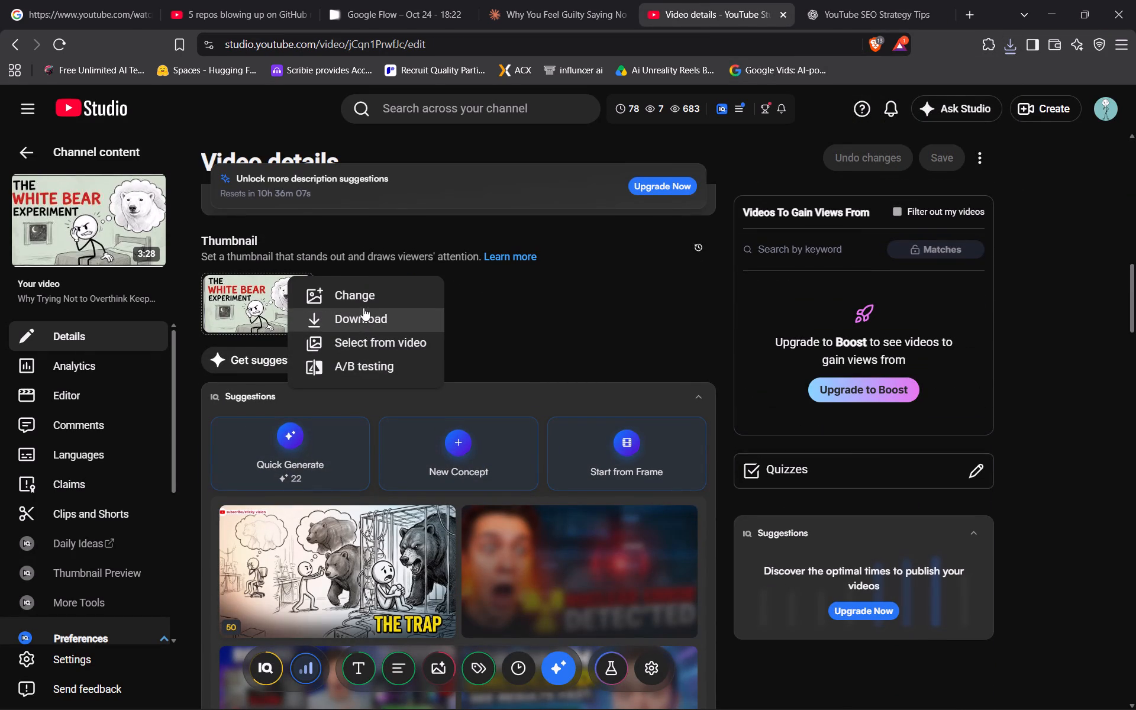
{"action": "left_click", "coordinate": [373, 290]}
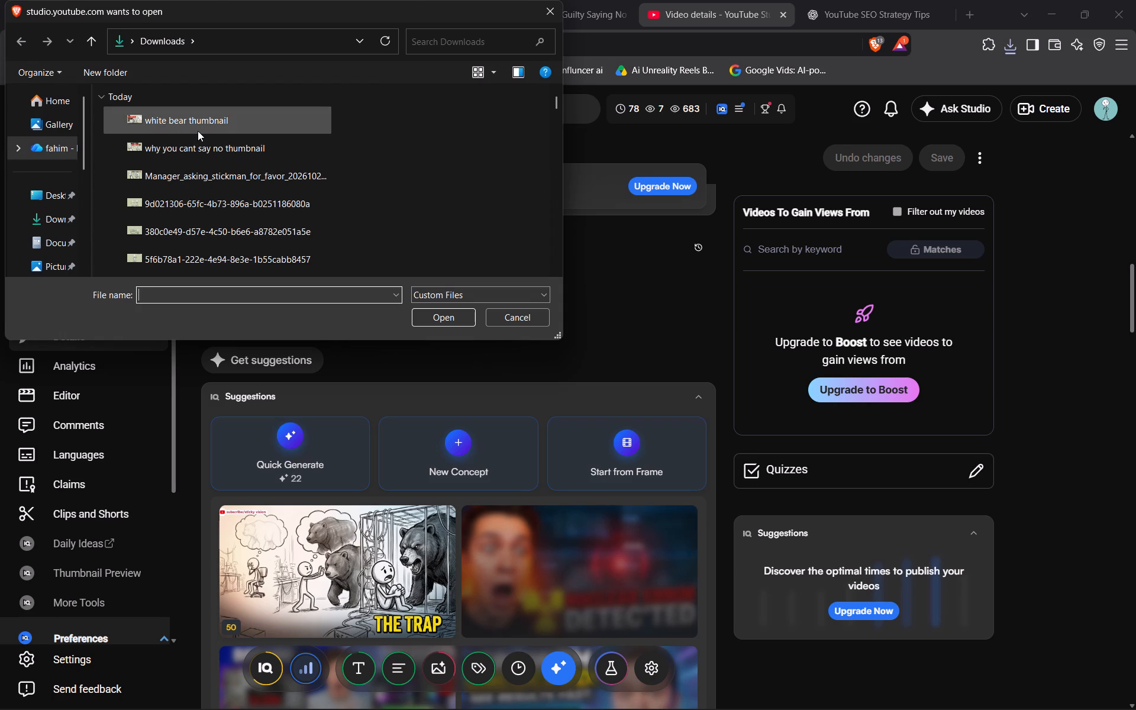
{"action": "double_click", "coordinate": [198, 131]}
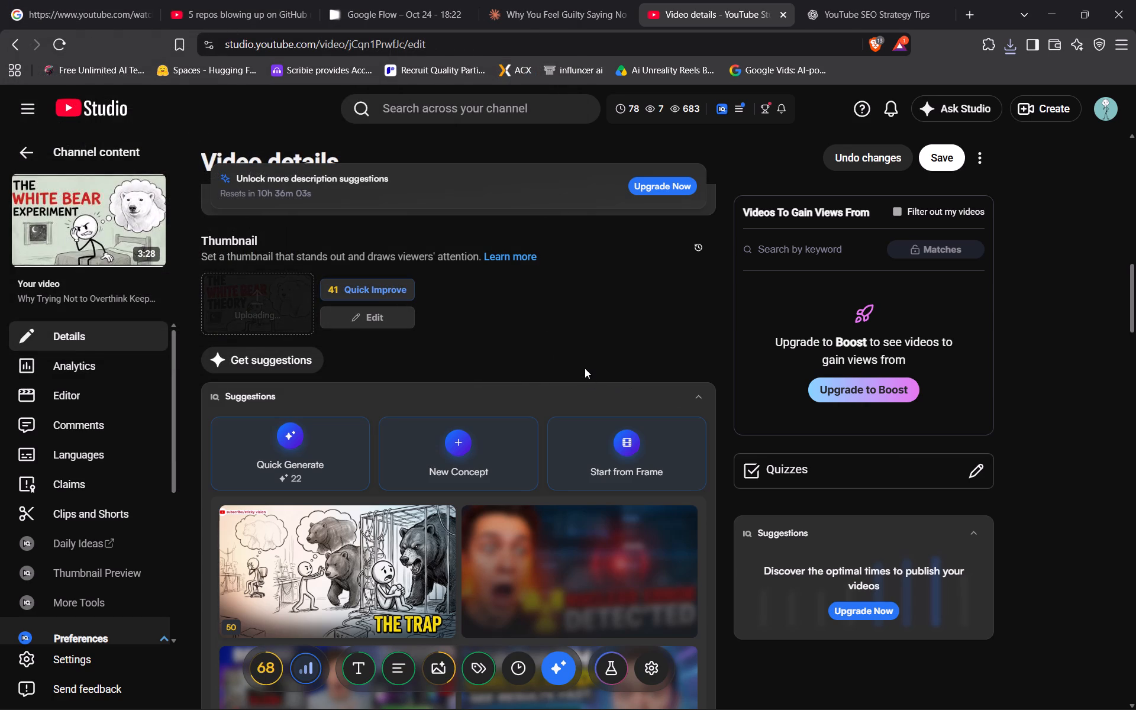
{"action": "scroll", "coordinate": [585, 368], "scroll_direction": "up", "scroll_amount": 1}
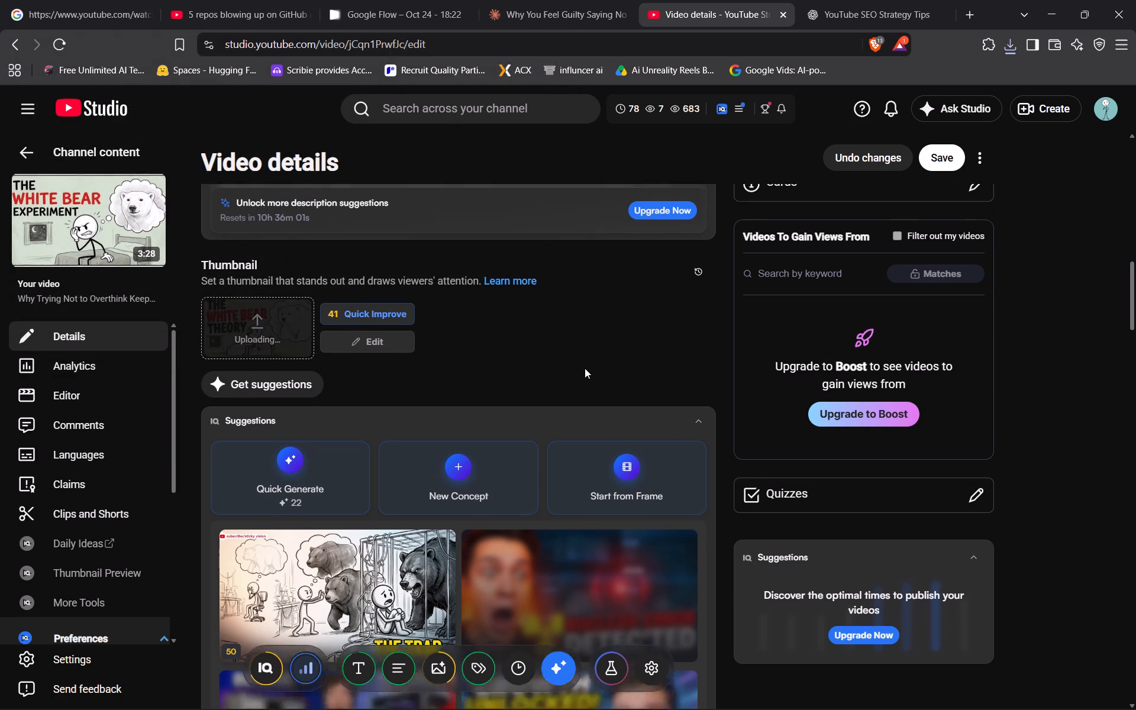
{"action": "scroll", "coordinate": [585, 368], "scroll_direction": "up", "scroll_amount": 1}
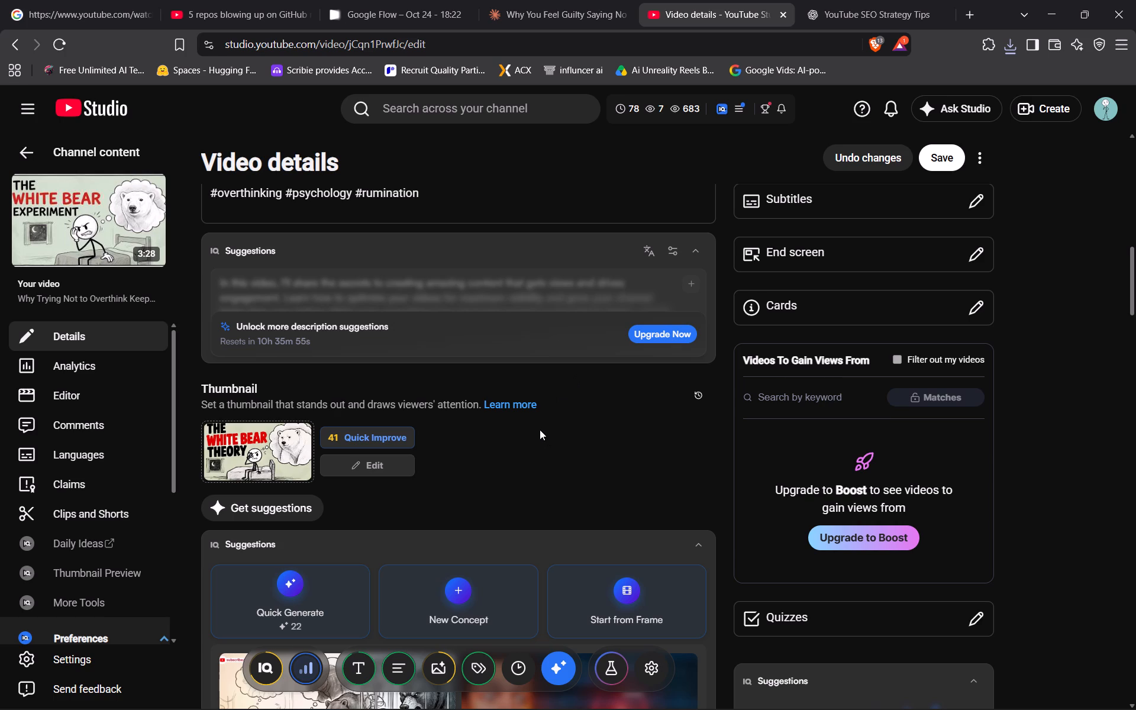
{"action": "scroll", "coordinate": [514, 470], "scroll_direction": "up", "scroll_amount": 11}
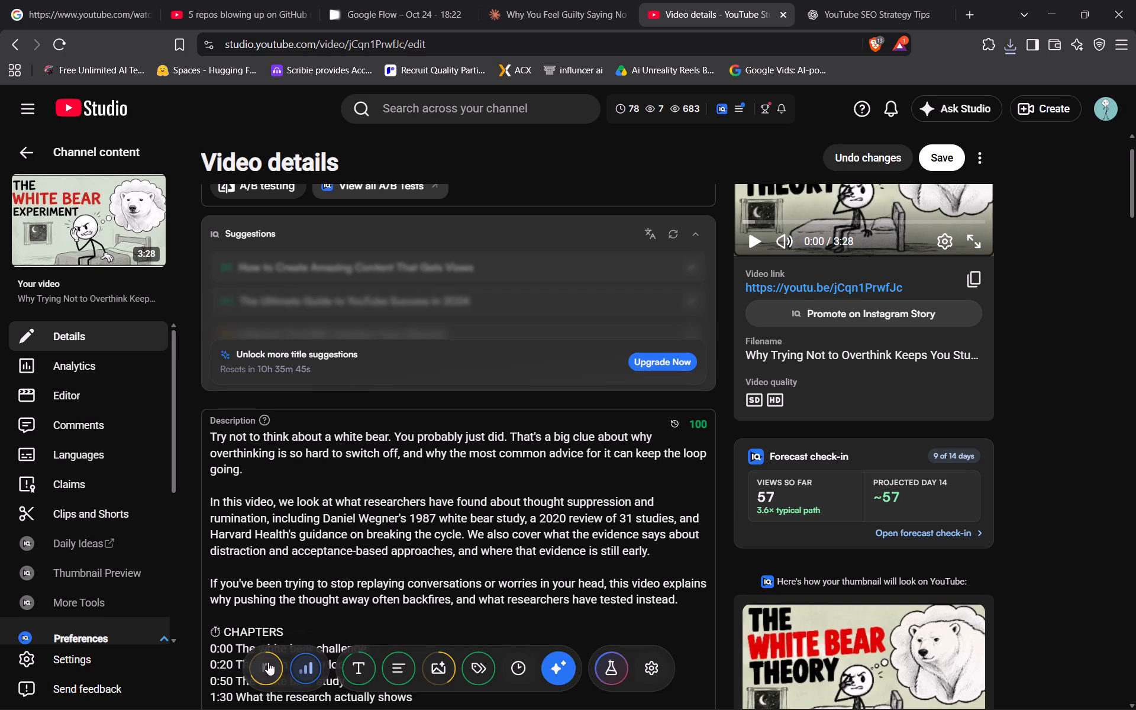
{"action": "scroll", "coordinate": [577, 451], "scroll_direction": "up", "scroll_amount": 11}
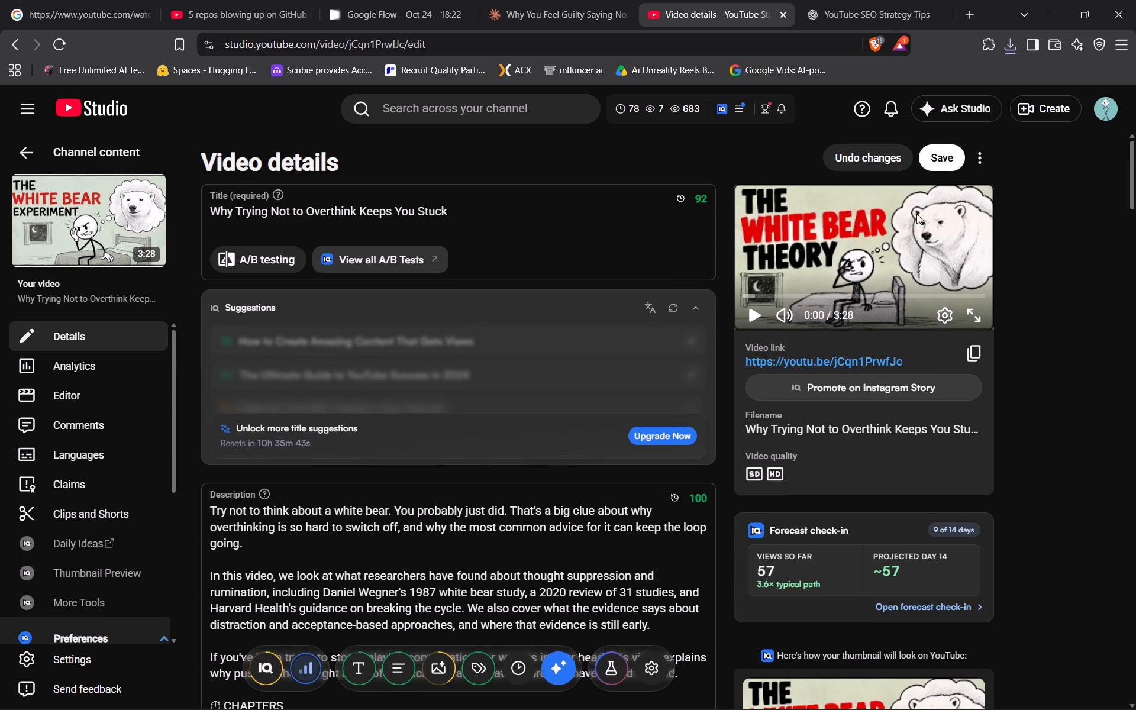
Add "Why Trying Not to Overthink Keeps You Stuck" to the "life psychology" playlist and save its details.
{"action": "scroll", "coordinate": [372, 538], "scroll_direction": "down", "scroll_amount": 11}
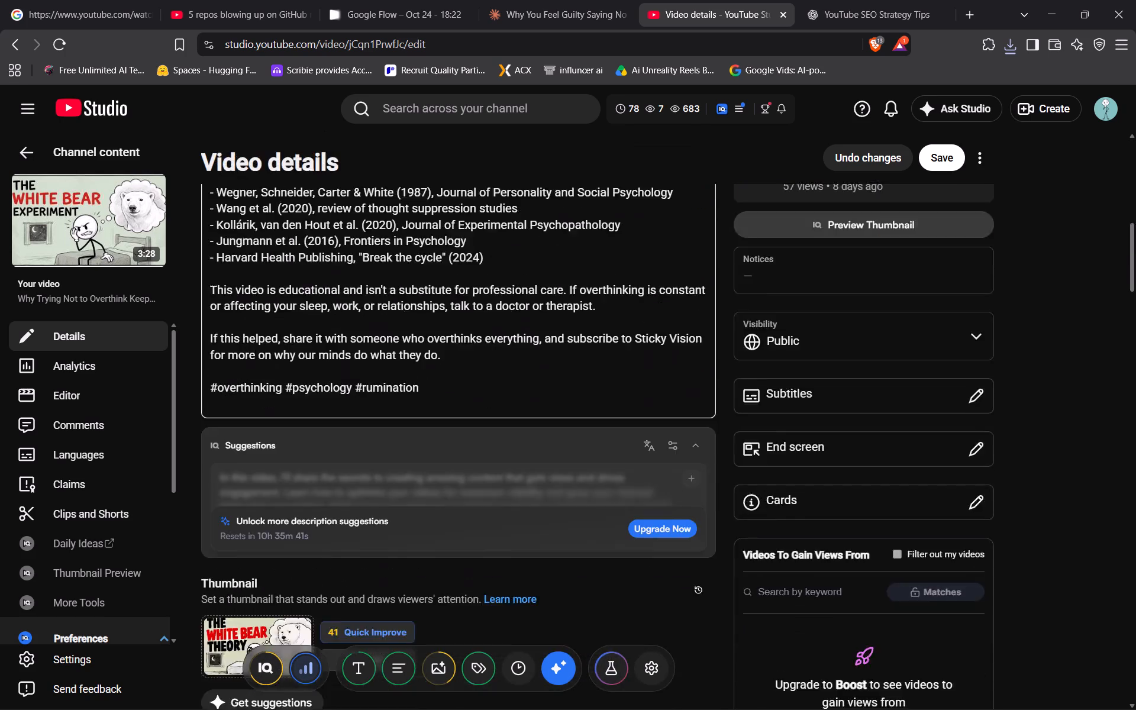
{"action": "scroll", "coordinate": [380, 531], "scroll_direction": "down", "scroll_amount": 5}
{"action": "scroll", "coordinate": [380, 531], "scroll_direction": "up", "scroll_amount": 3}
{"action": "scroll", "coordinate": [380, 531], "scroll_direction": "down", "scroll_amount": 8}
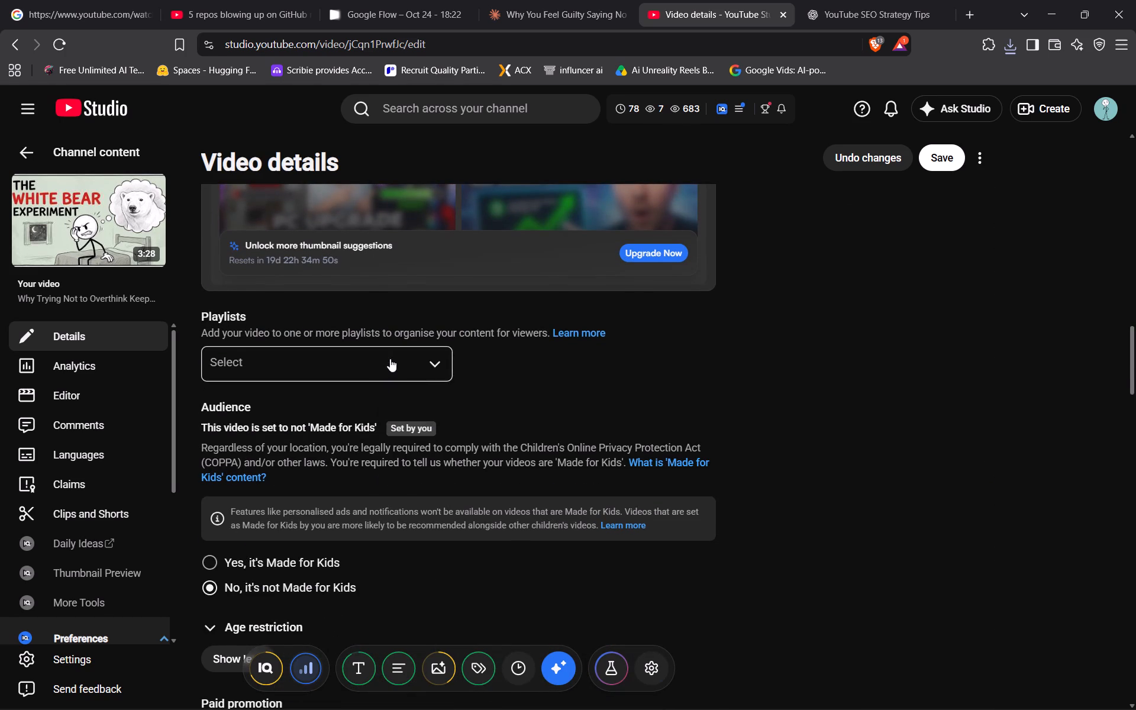
{"action": "left_click", "coordinate": [390, 359]}
{"action": "left_click", "coordinate": [325, 358]}
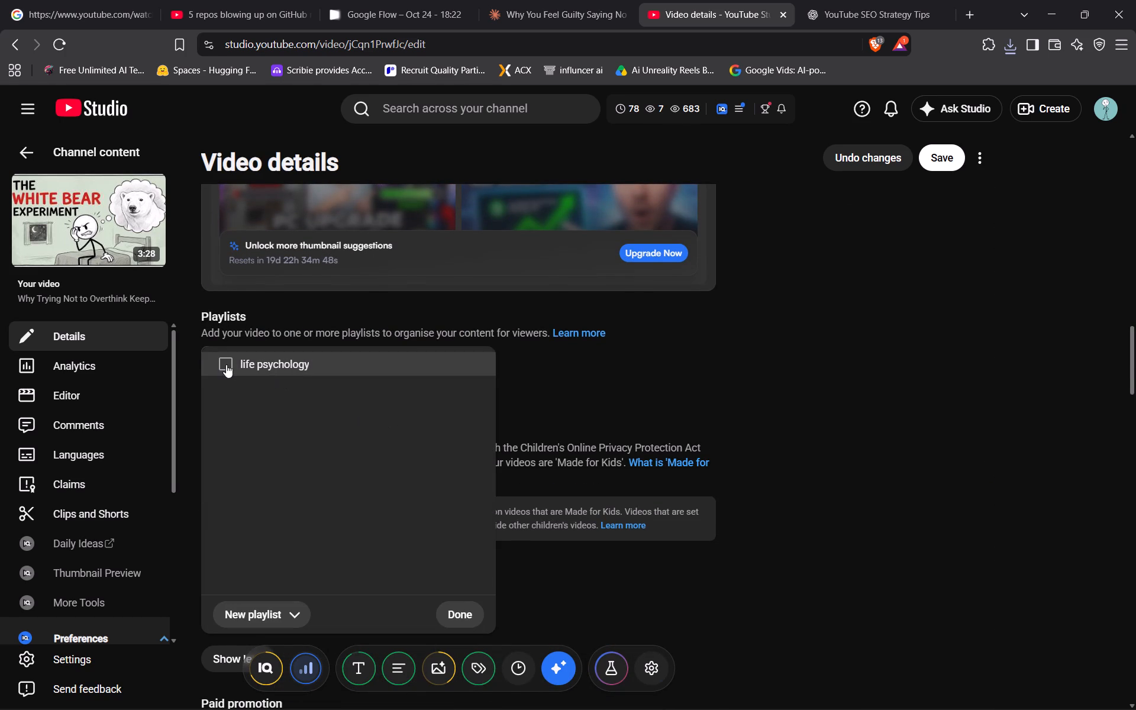
{"action": "left_click", "coordinate": [226, 364]}
{"action": "left_click", "coordinate": [467, 607]}
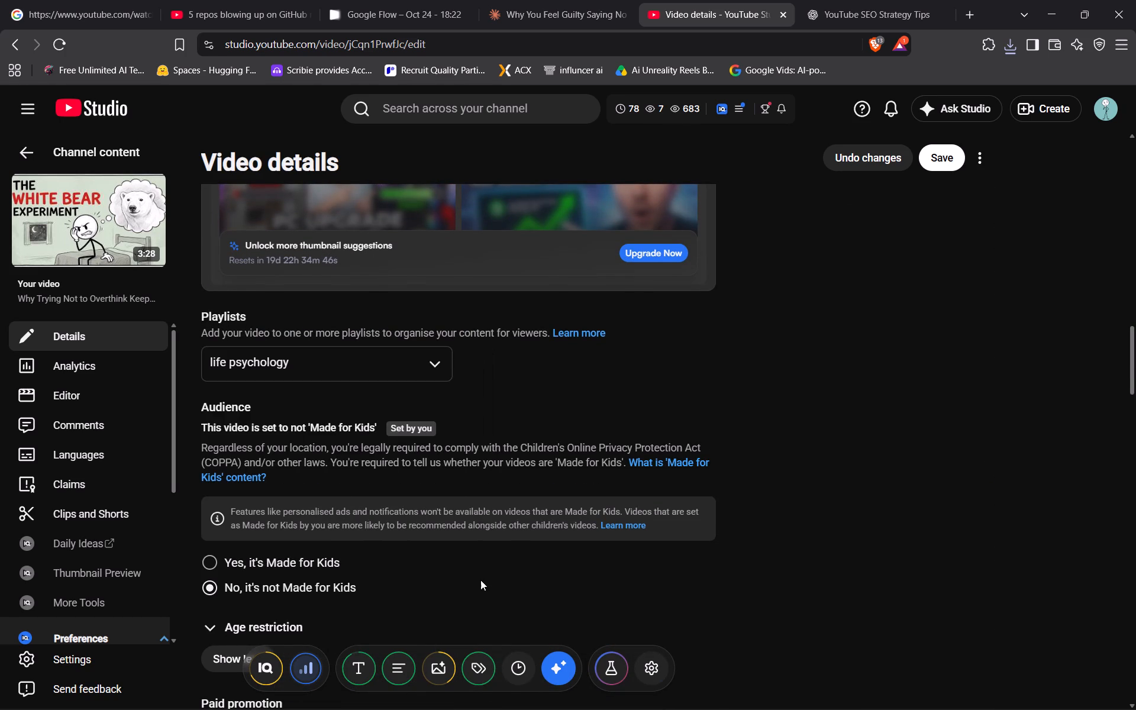
{"action": "scroll", "coordinate": [487, 451], "scroll_direction": "up", "scroll_amount": 17}
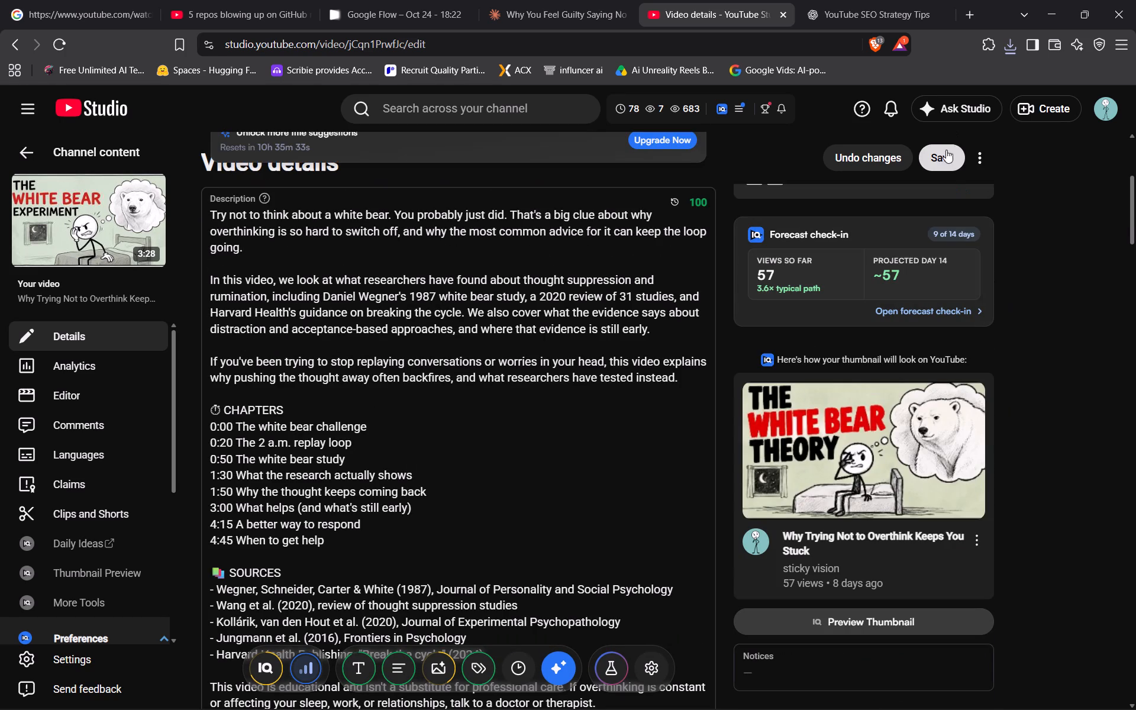
{"action": "left_click", "coordinate": [937, 162]}
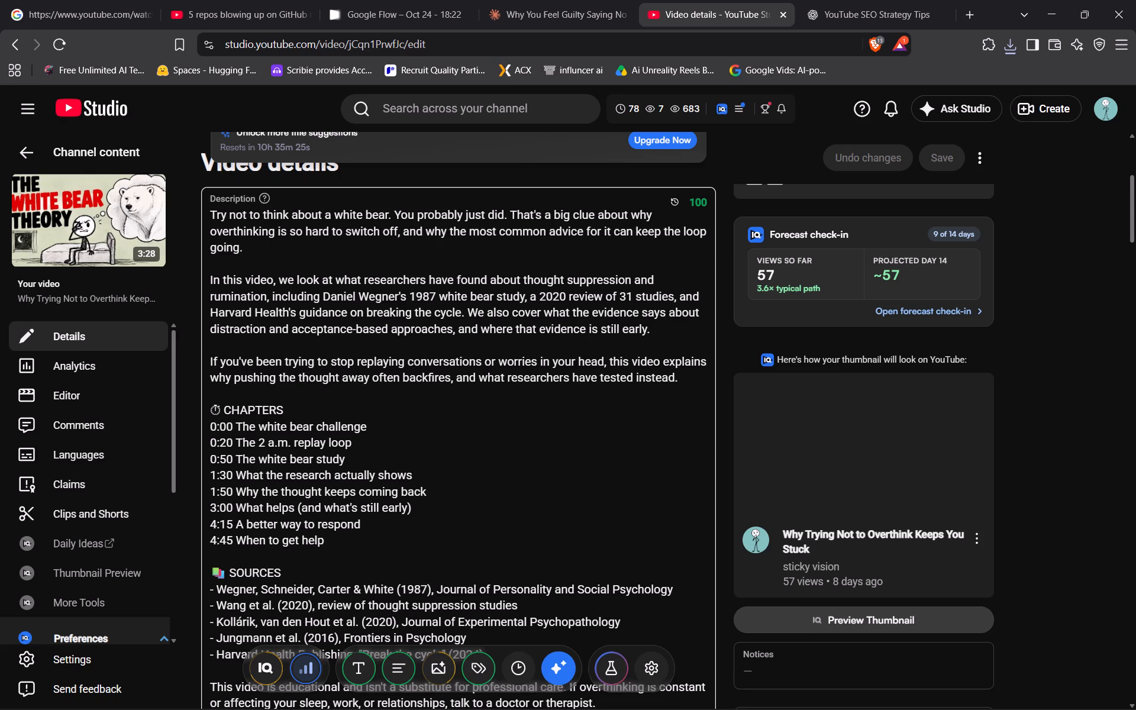
From the channel content, add the silent treatment video to the "life psychology" playlist and save its details.
{"action": "left_click", "coordinate": [29, 150]}
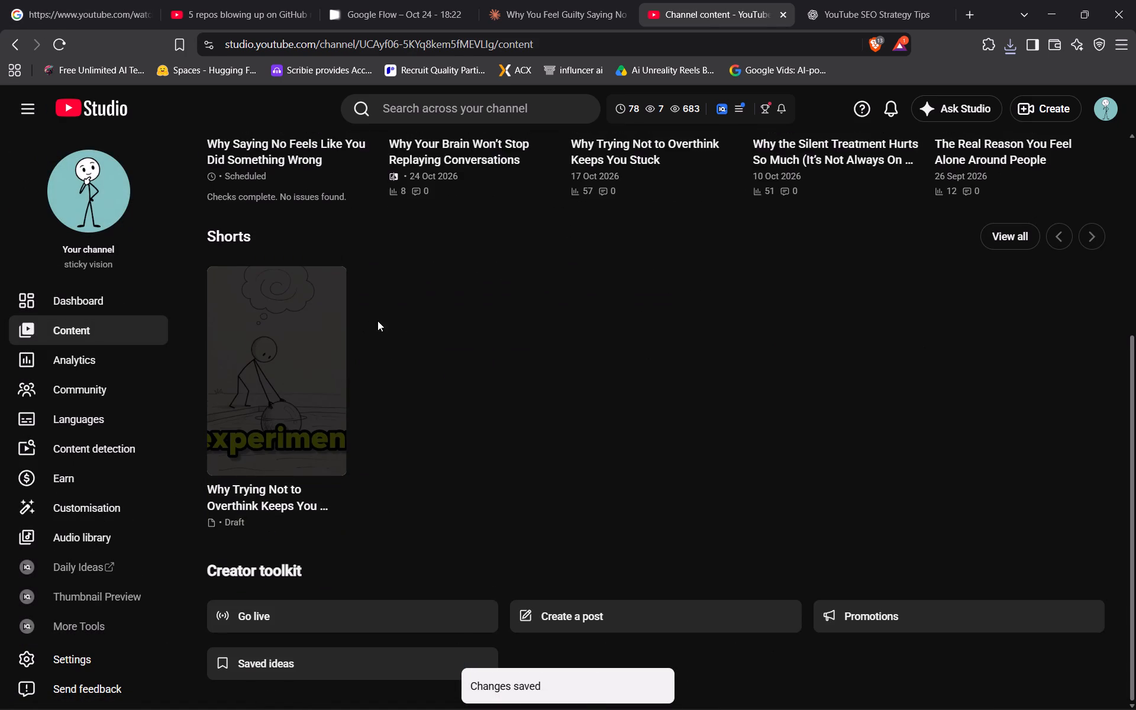
{"action": "scroll", "coordinate": [438, 361], "scroll_direction": "up", "scroll_amount": 3}
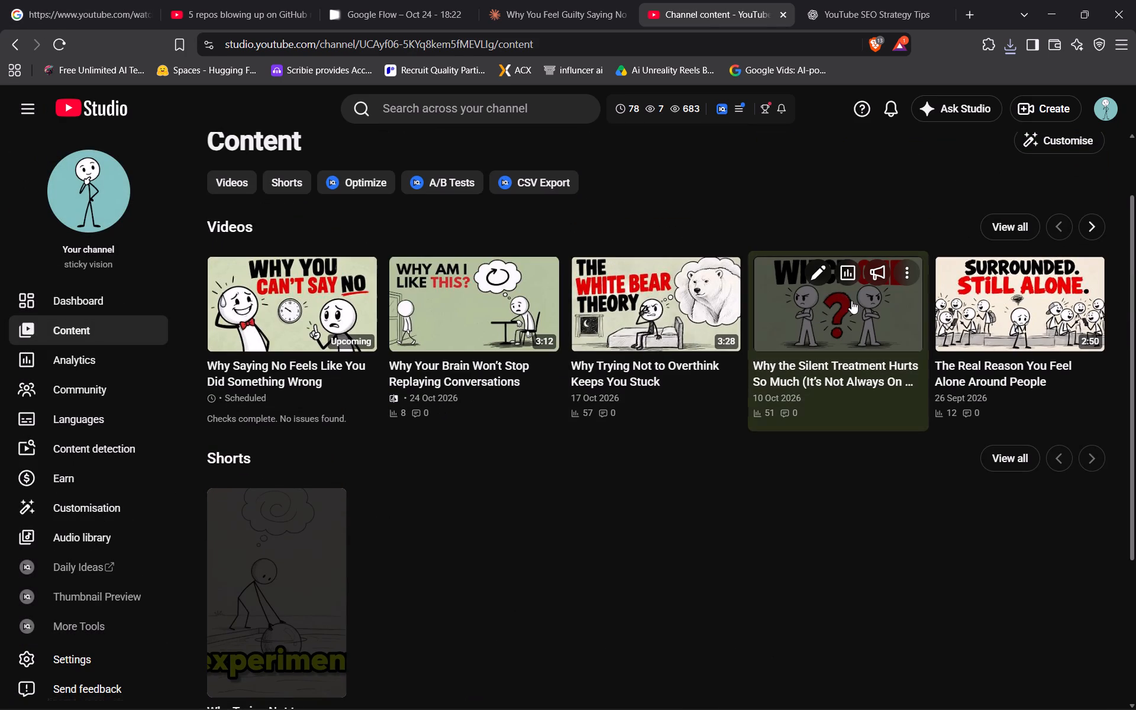
{"action": "left_click", "coordinate": [818, 272]}
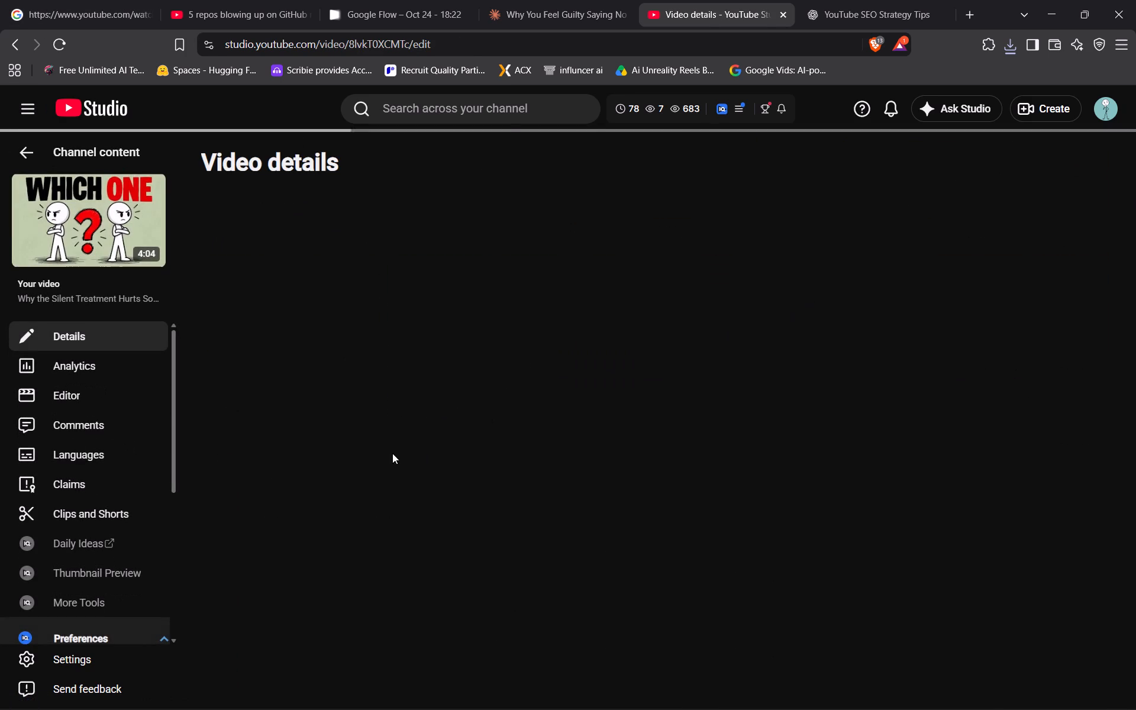
{"action": "scroll", "coordinate": [386, 450], "scroll_direction": "down", "scroll_amount": 18}
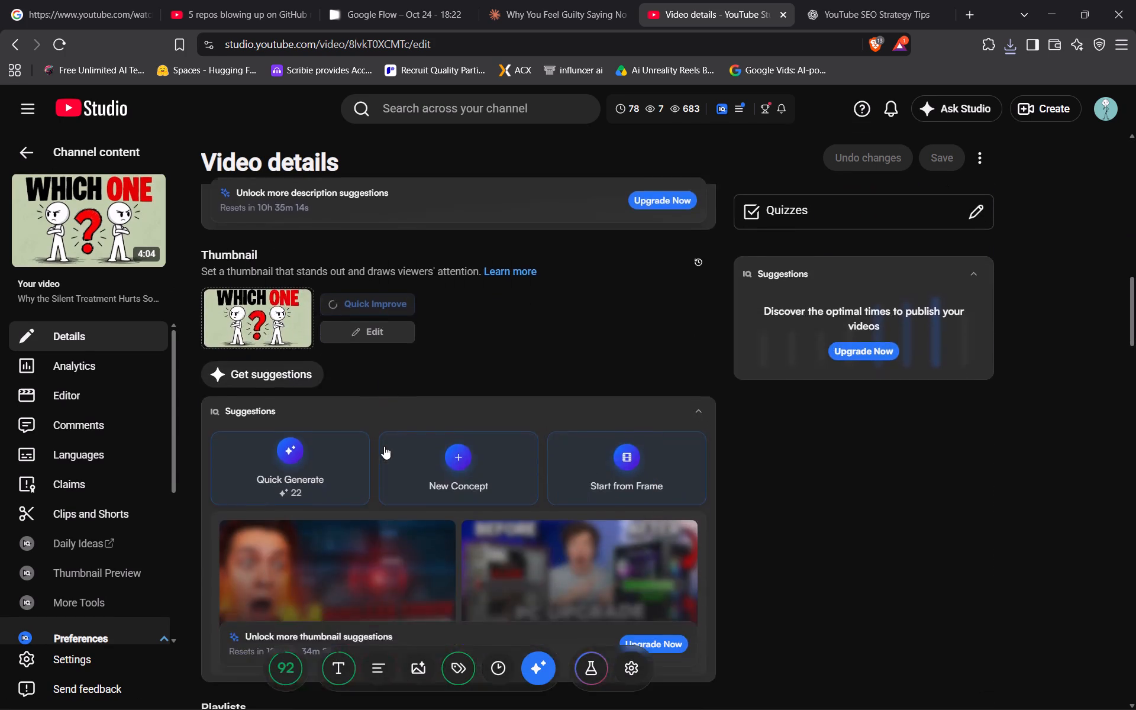
{"action": "scroll", "coordinate": [384, 446], "scroll_direction": "down", "scroll_amount": 4}
{"action": "left_click", "coordinate": [422, 264]}
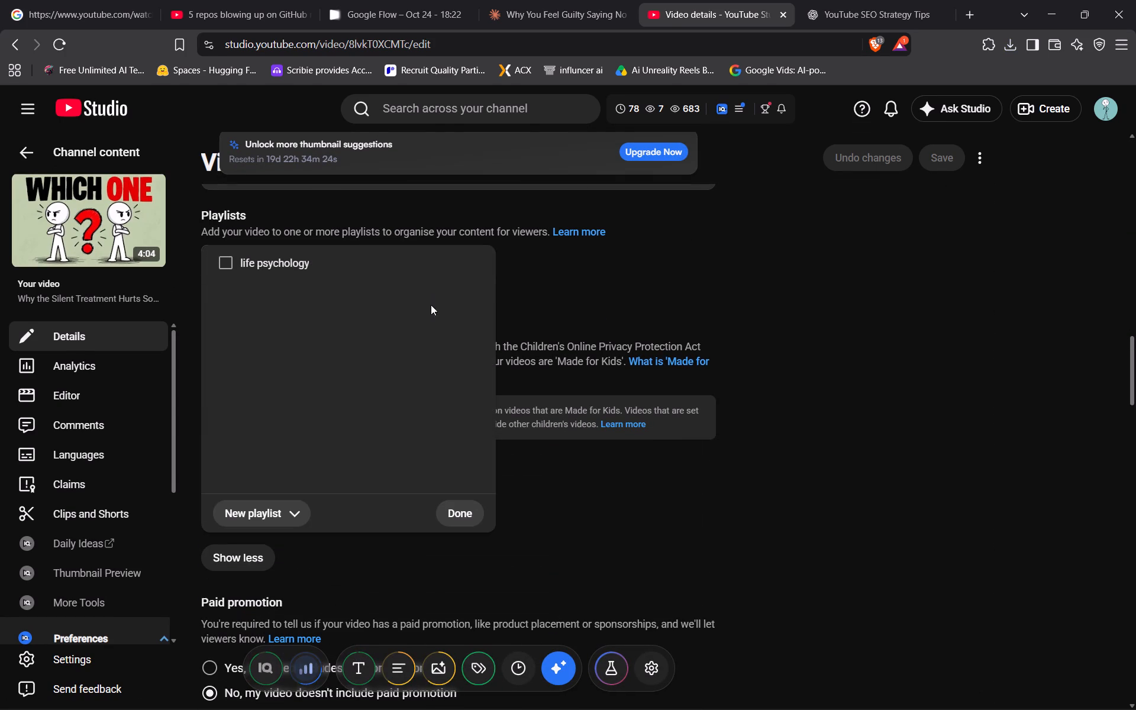
{"action": "left_click", "coordinate": [253, 259]}
{"action": "left_click", "coordinate": [456, 507]}
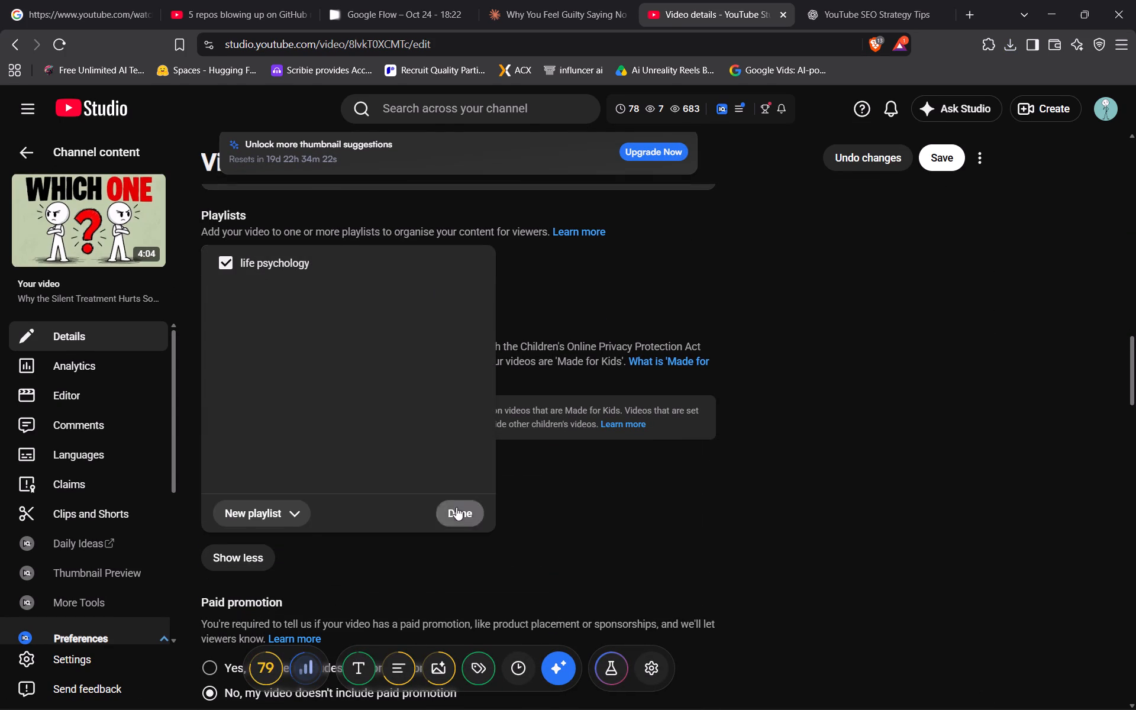
{"action": "scroll", "coordinate": [625, 435], "scroll_direction": "up", "scroll_amount": 4}
{"action": "left_click", "coordinate": [927, 159]}
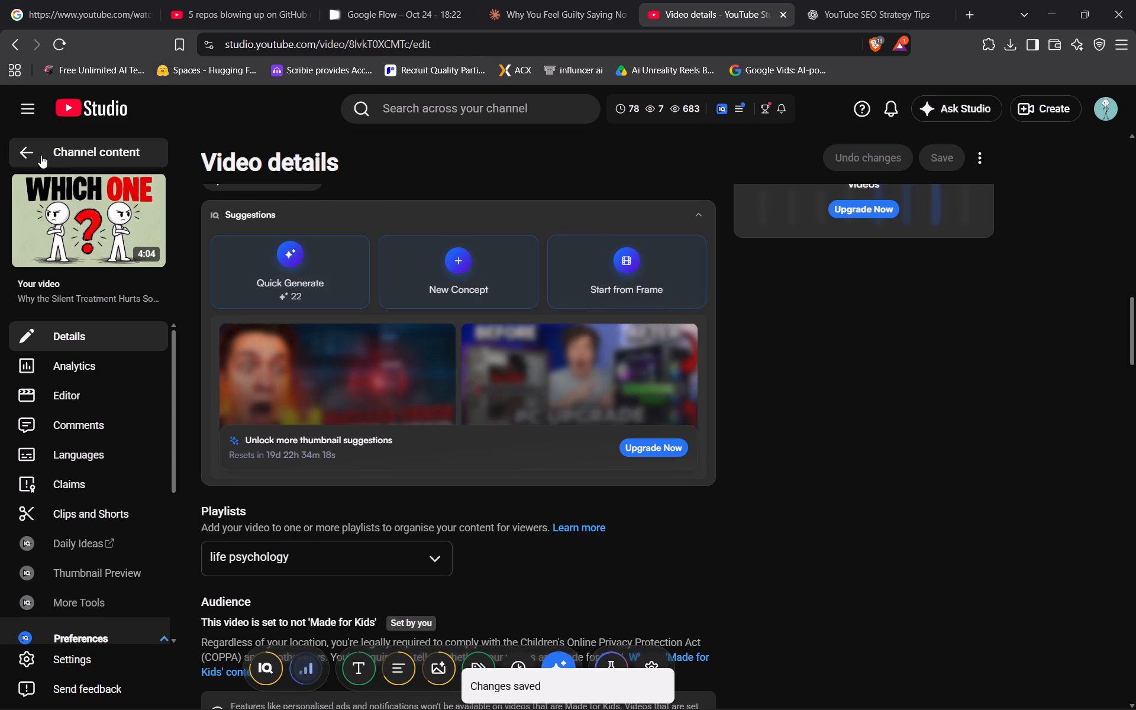
Return to the channel content and open the full list of videos.
{"action": "left_click", "coordinate": [25, 154]}
{"action": "scroll", "coordinate": [715, 313], "scroll_direction": "up", "scroll_amount": 3}
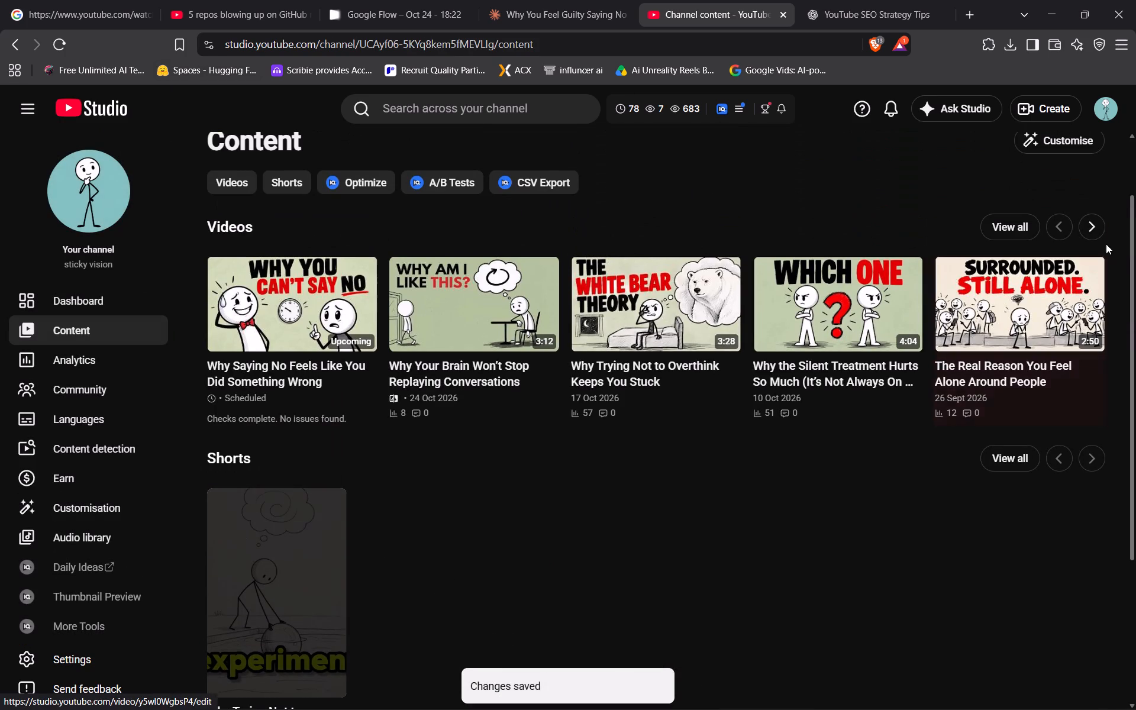
{"action": "left_click", "coordinate": [1021, 218]}
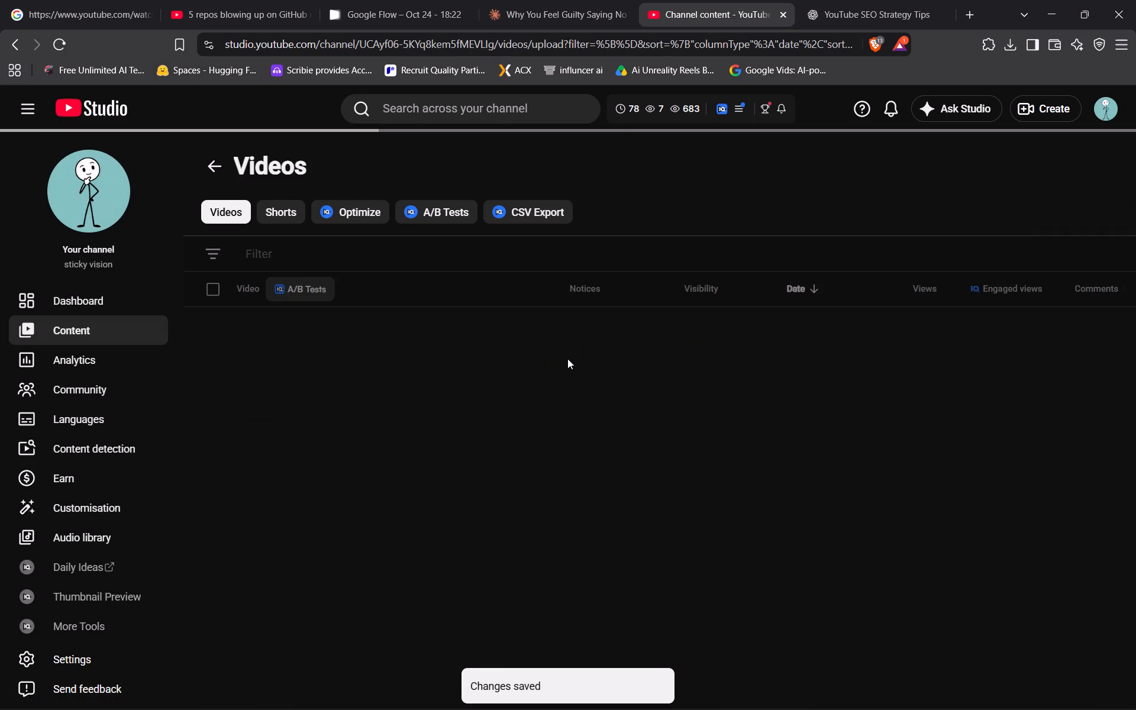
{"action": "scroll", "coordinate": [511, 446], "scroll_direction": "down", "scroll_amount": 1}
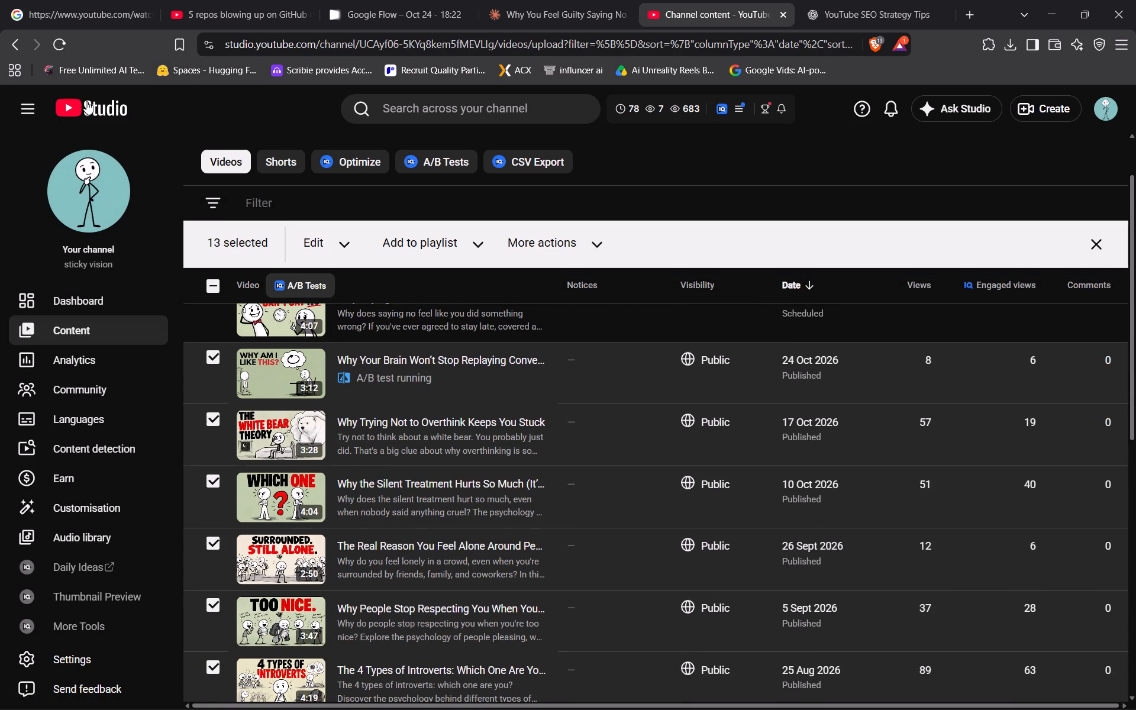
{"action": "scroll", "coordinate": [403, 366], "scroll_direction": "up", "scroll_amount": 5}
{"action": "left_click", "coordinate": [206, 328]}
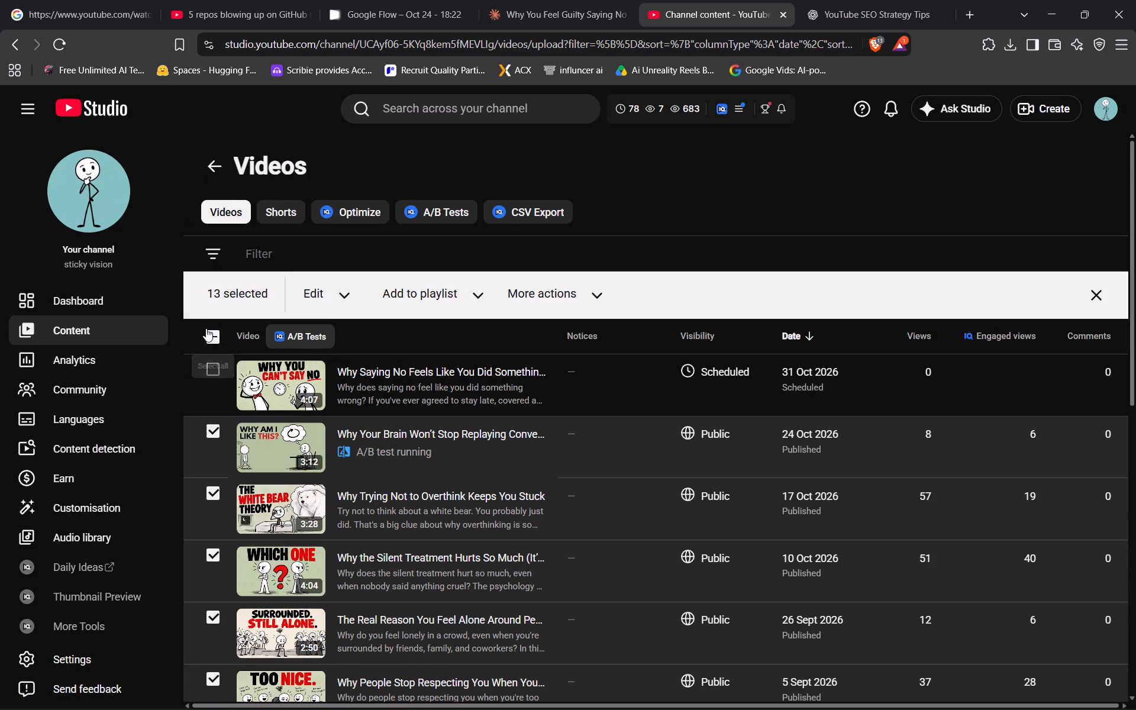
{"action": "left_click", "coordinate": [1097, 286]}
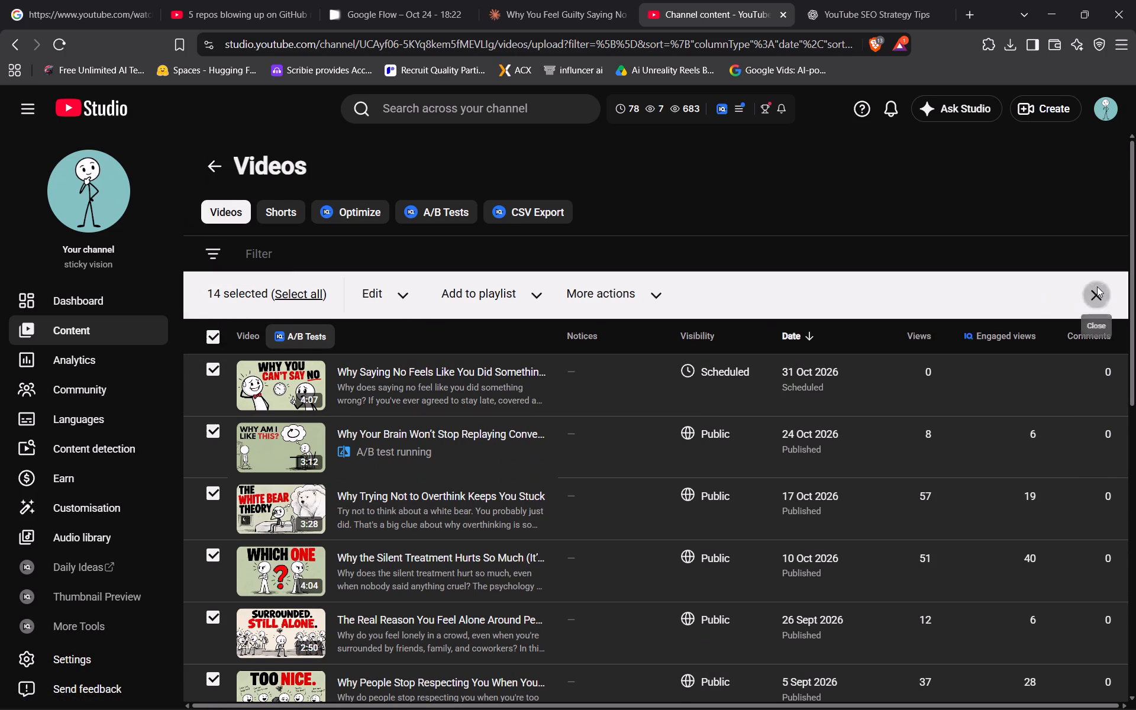
Open "The Real Reason You Feel Alone Around People", add it to the "life psychology" playlist and save its details.
{"action": "scroll", "coordinate": [344, 511], "scroll_direction": "down", "scroll_amount": 1}
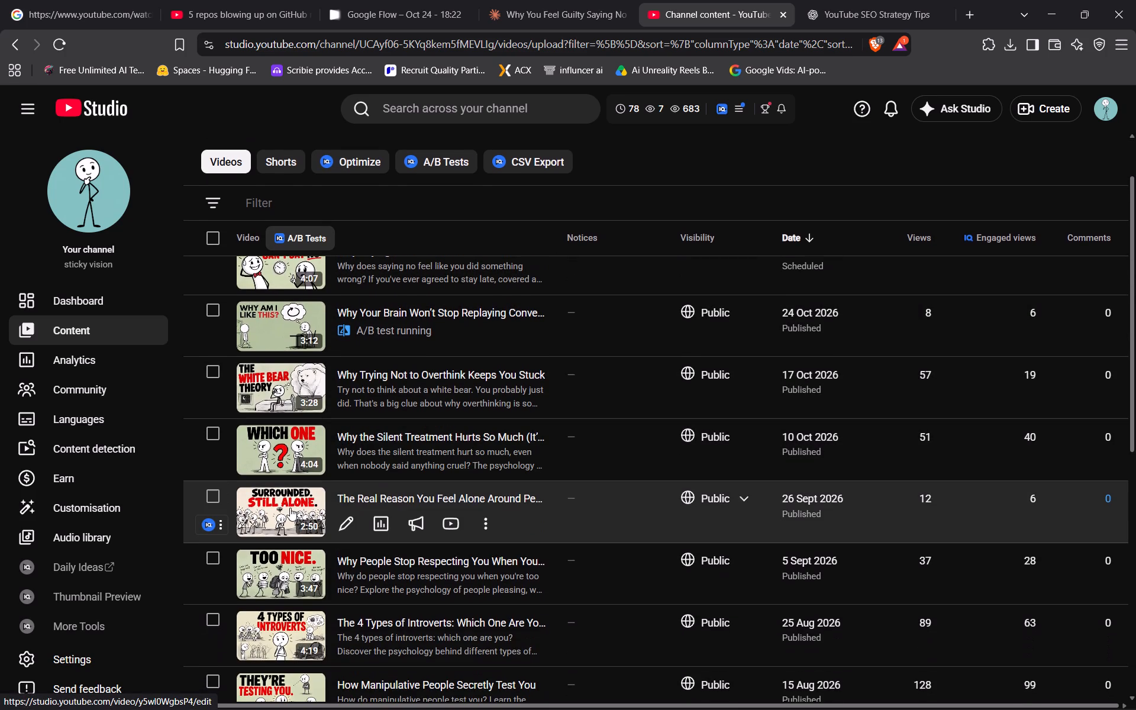
{"action": "left_click", "coordinate": [348, 526]}
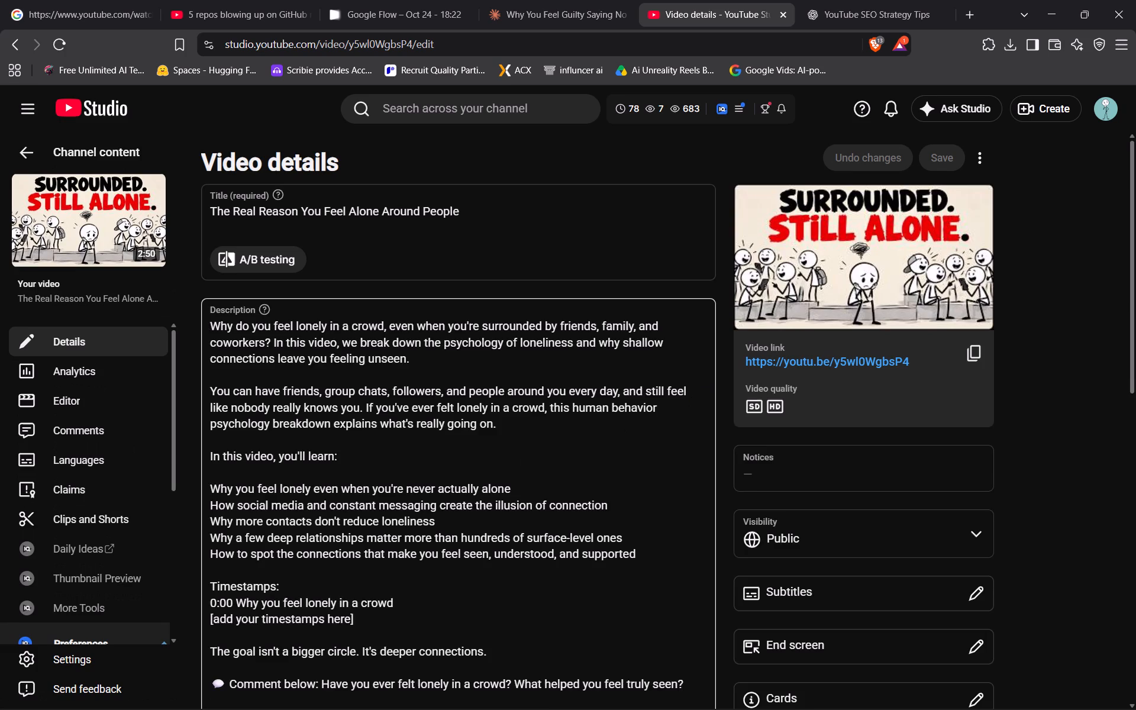
{"action": "scroll", "coordinate": [630, 388], "scroll_direction": "down", "scroll_amount": 13}
{"action": "scroll", "coordinate": [284, 458], "scroll_direction": "down", "scroll_amount": 4}
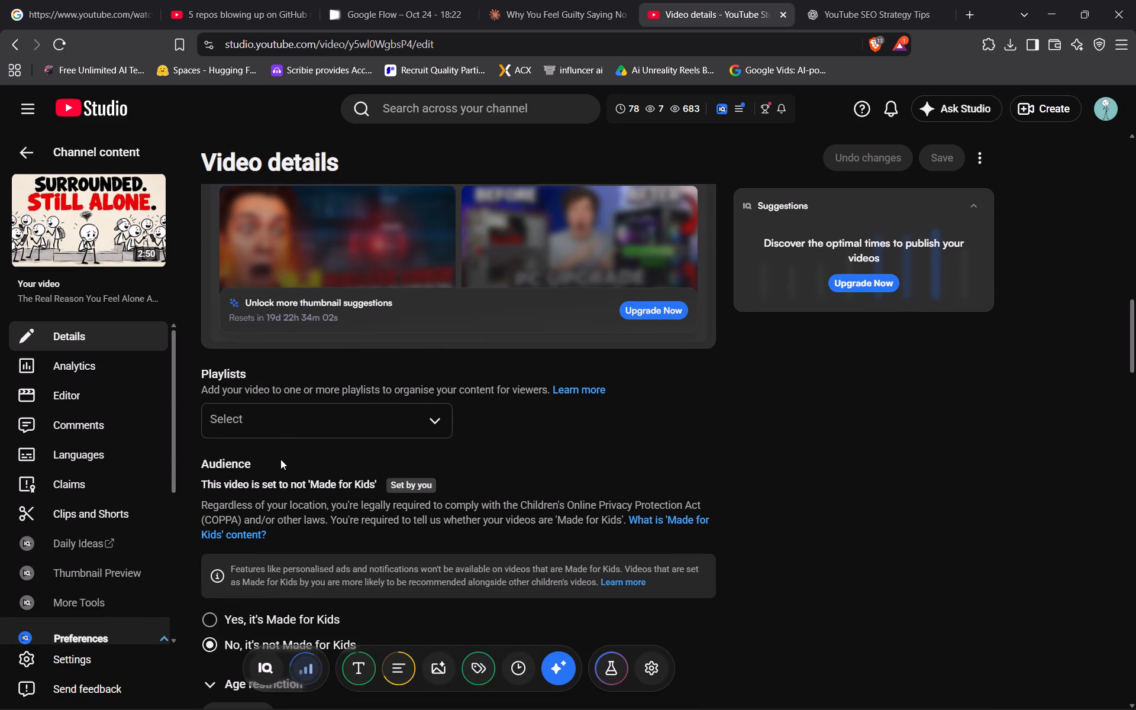
{"action": "left_click", "coordinate": [322, 411]}
{"action": "left_click", "coordinate": [240, 403]}
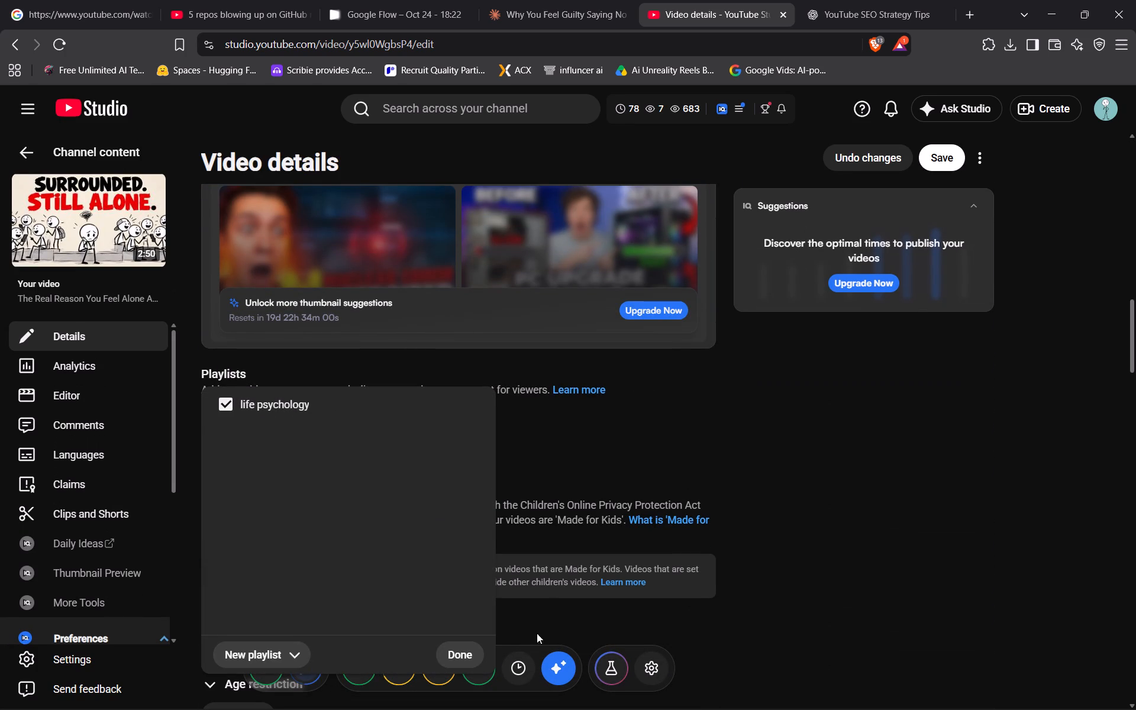
{"action": "left_click", "coordinate": [460, 652]}
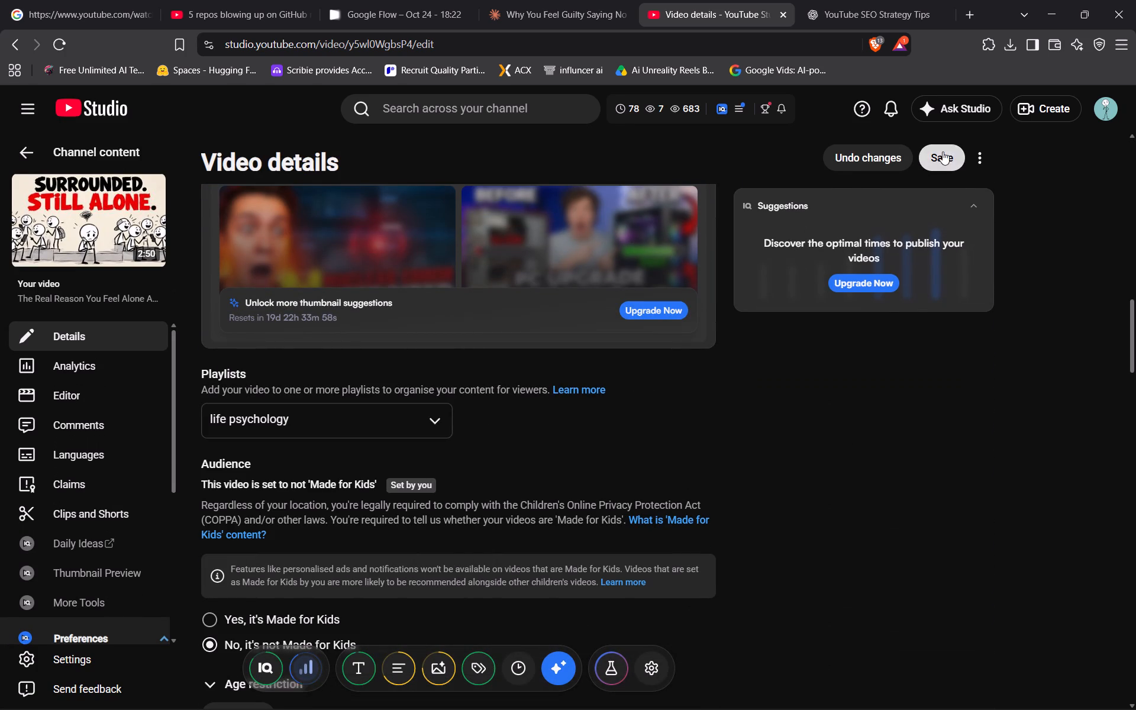
{"action": "left_click", "coordinate": [943, 151]}
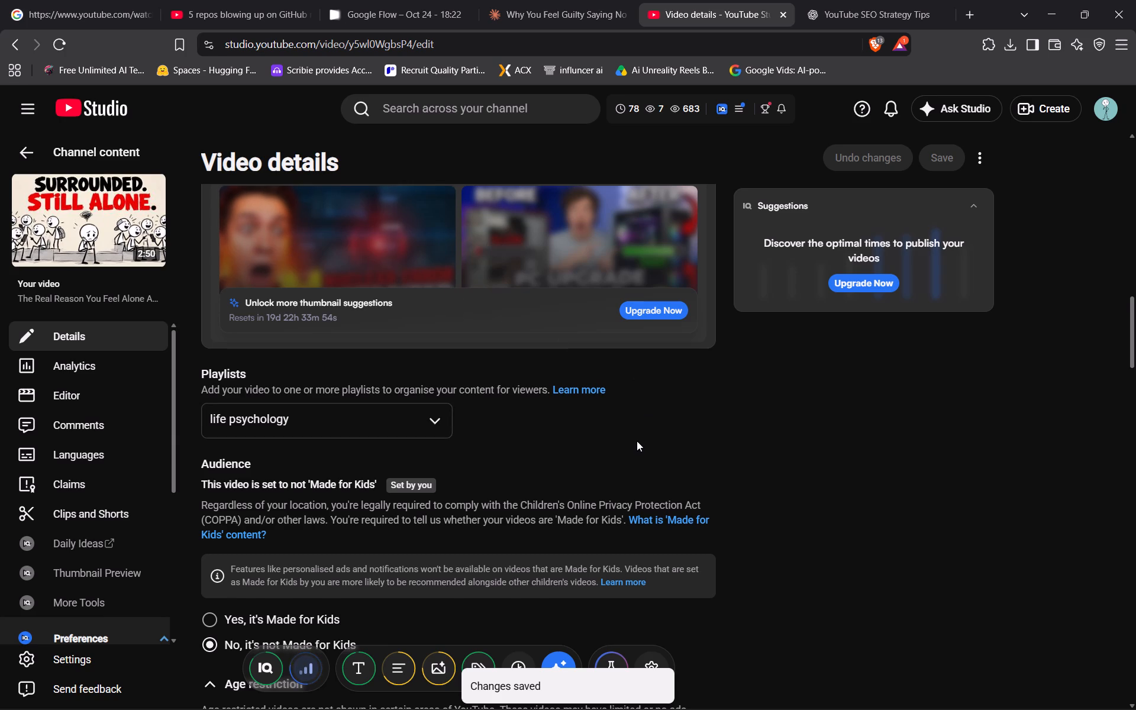
Return to the channel content and set the videos list to 50 rows per page.
{"action": "left_click", "coordinate": [28, 154]}
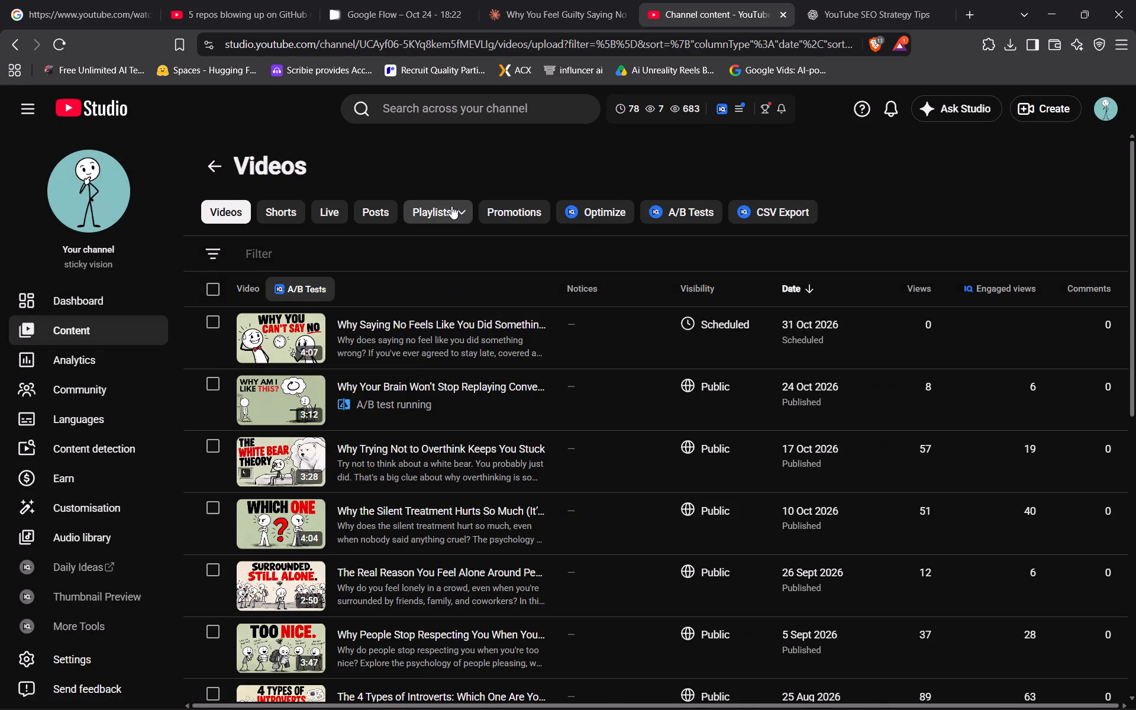
{"action": "left_click", "coordinate": [451, 206]}
{"action": "left_click", "coordinate": [459, 208]}
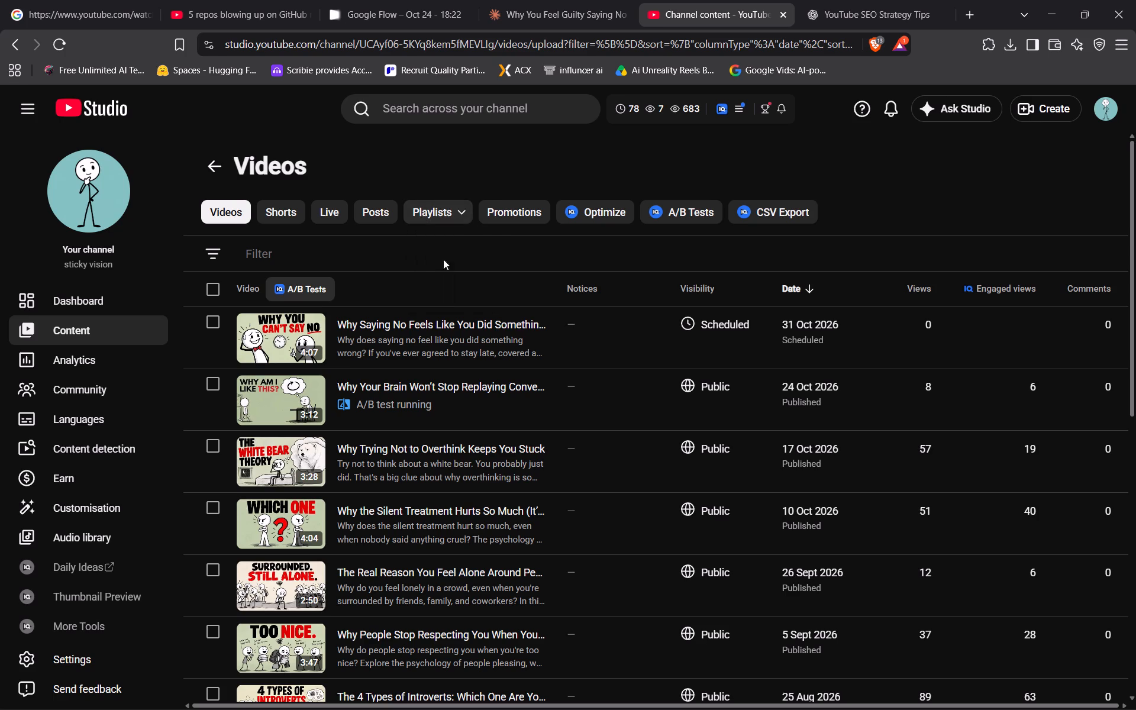
{"action": "scroll", "coordinate": [390, 424], "scroll_direction": "down", "scroll_amount": 12}
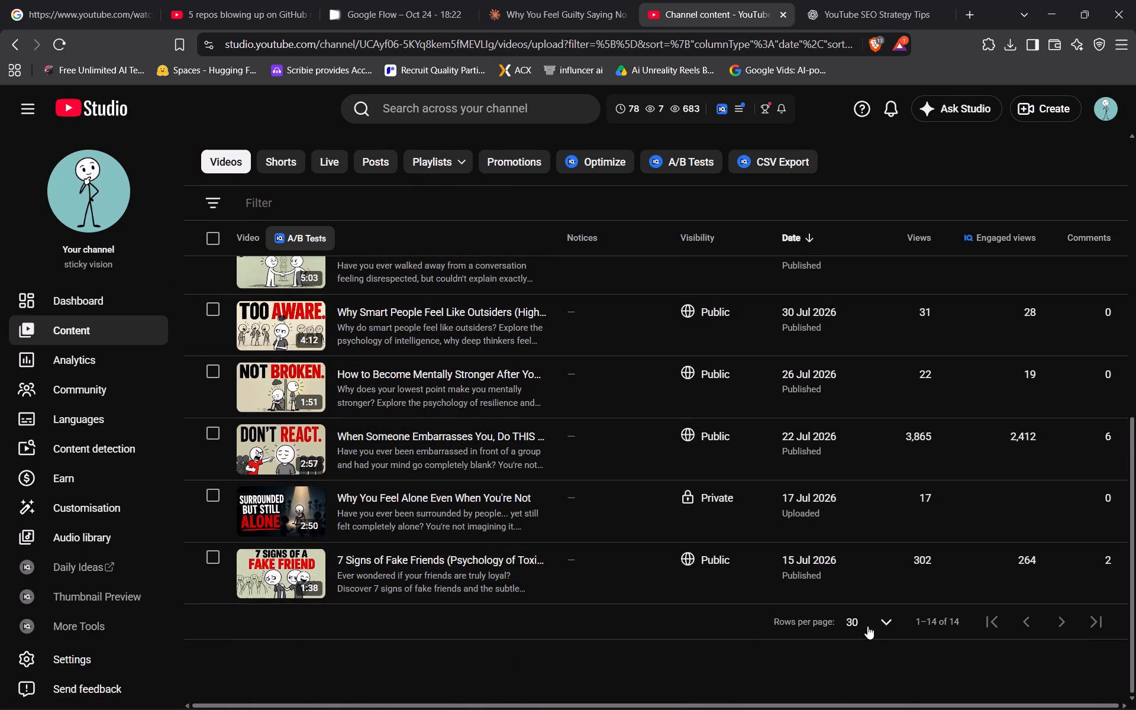
{"action": "left_click", "coordinate": [882, 623]}
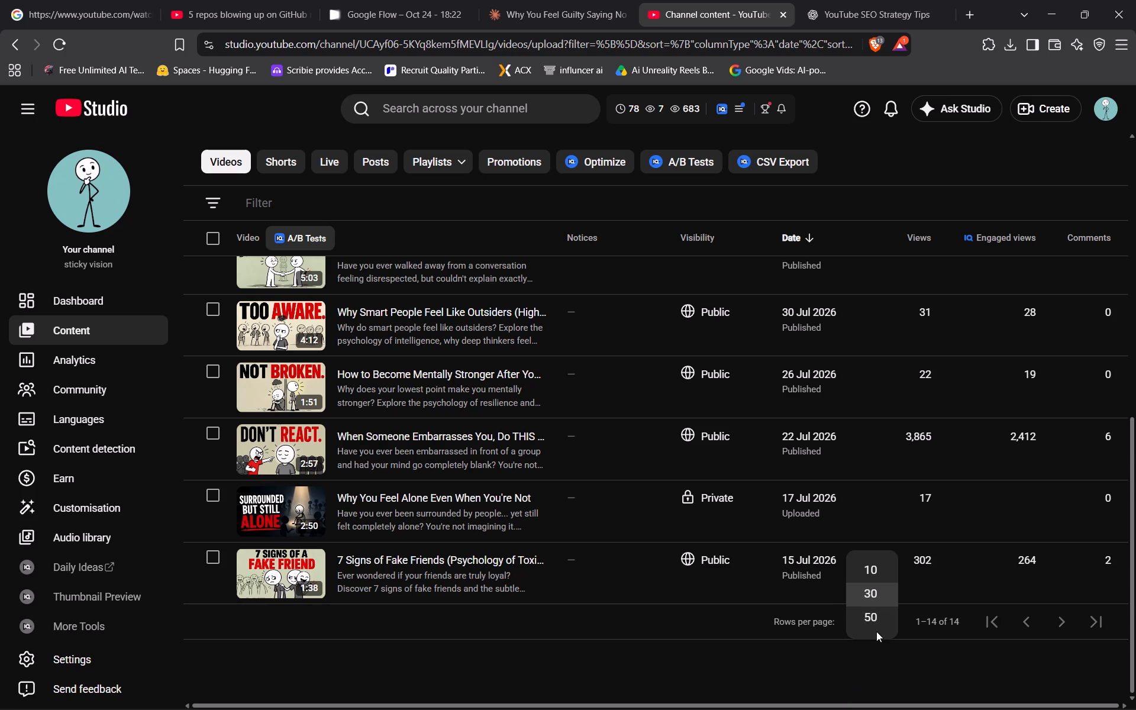
{"action": "left_click", "coordinate": [883, 675]}
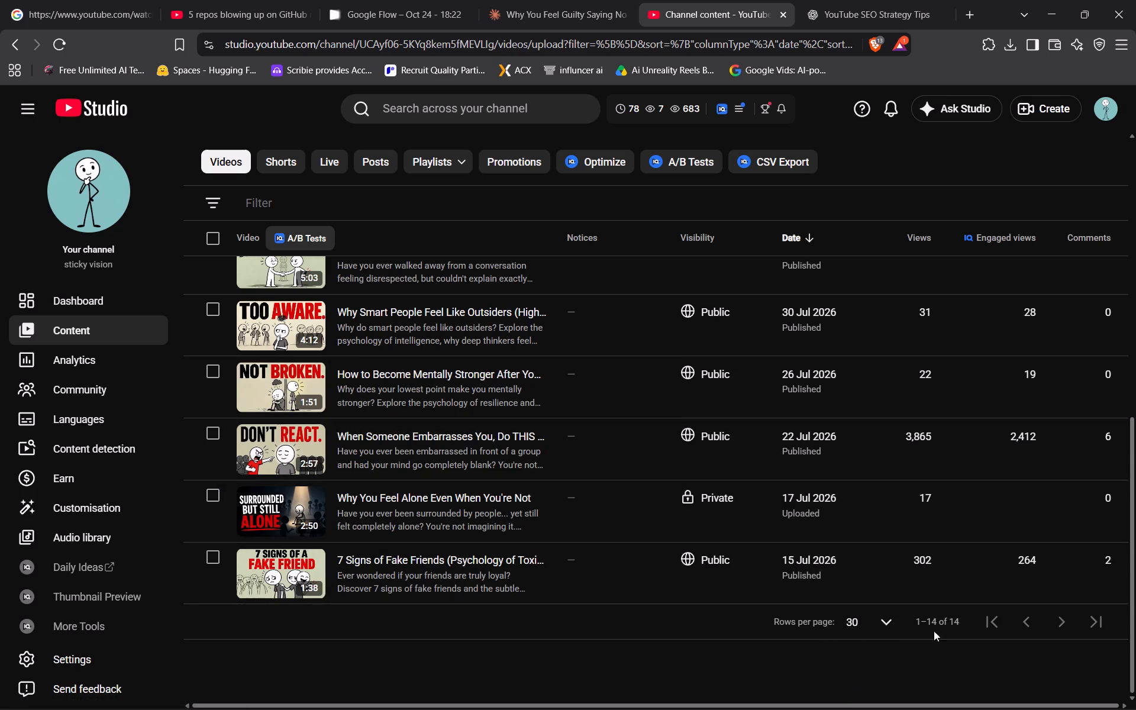
{"action": "left_click", "coordinate": [894, 622]}
{"action": "left_click", "coordinate": [884, 617]}
{"action": "left_click", "coordinate": [950, 621]}
Open the channel's A/B tests overview.
{"action": "scroll", "coordinate": [544, 501], "scroll_direction": "up", "scroll_amount": 11}
{"action": "scroll", "coordinate": [306, 209], "scroll_direction": "up", "scroll_amount": 4}
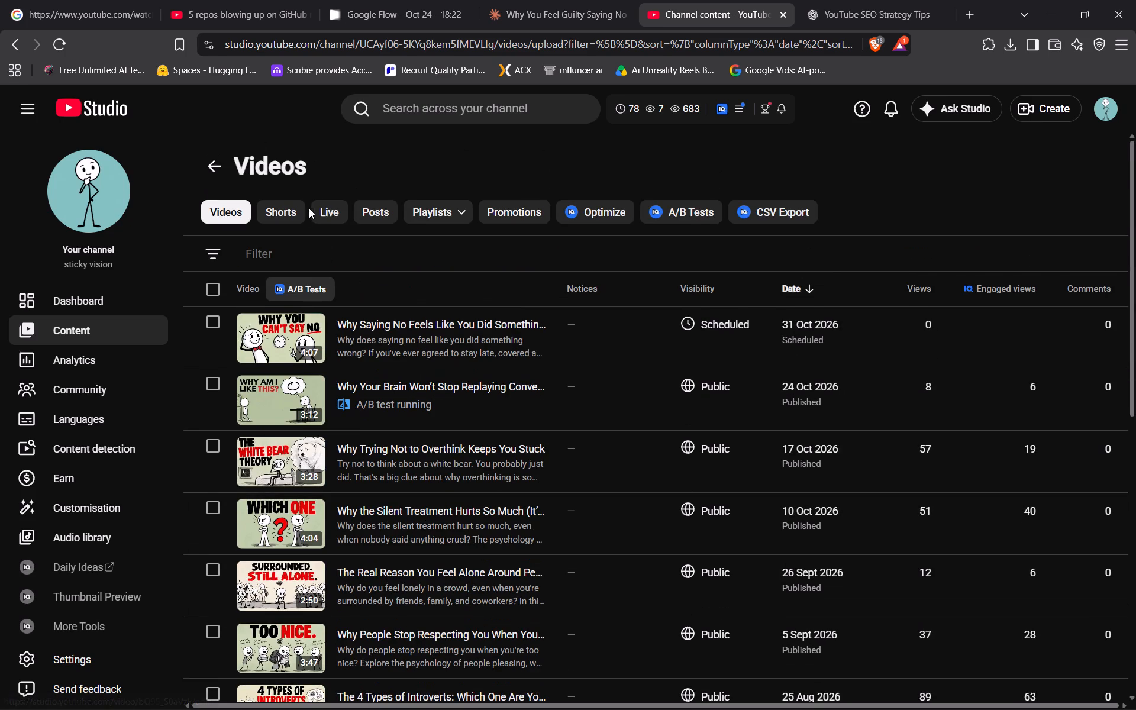
{"action": "left_click", "coordinate": [702, 215]}
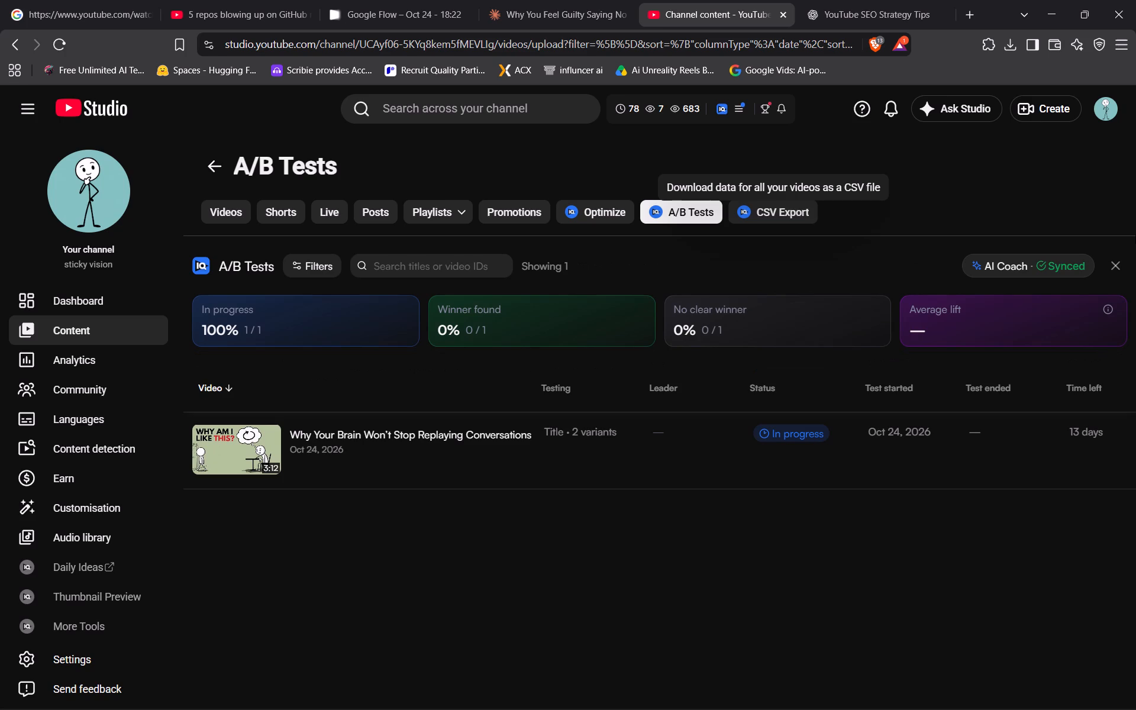